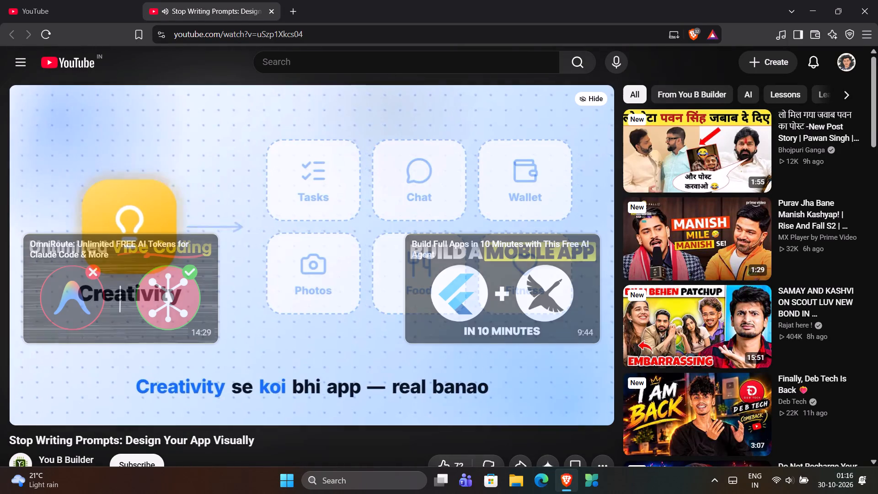
# Pause the video and look through its expanded description for links to the repository it presents.
pyautogui.press('Right')
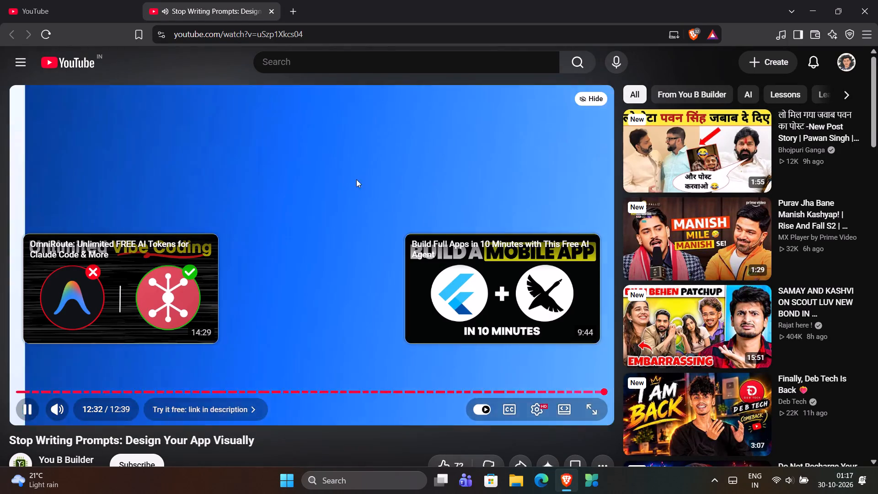
pyautogui.click(350, 170)
pyautogui.scroll(-5, 350, 170)
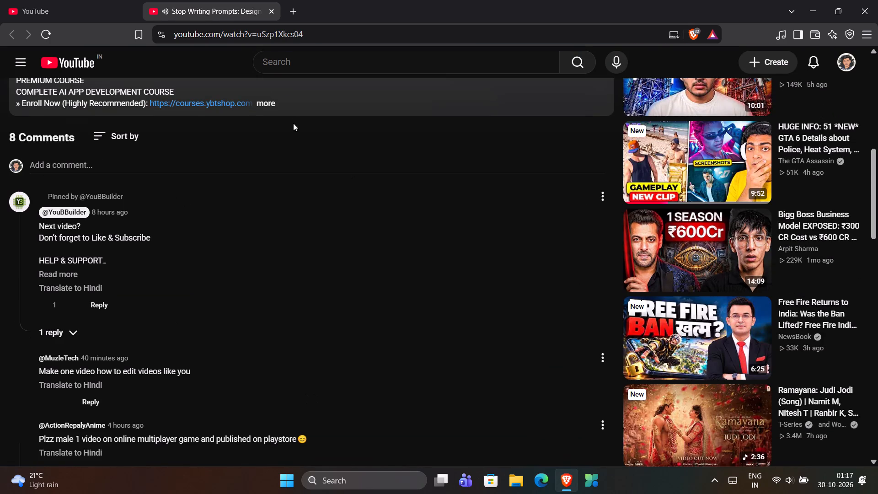
pyautogui.click(290, 98)
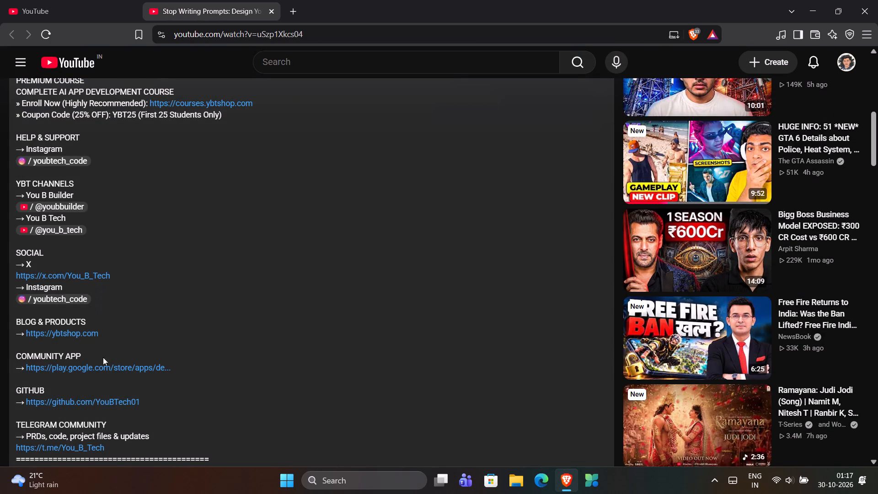
pyautogui.scroll(-1, 109, 376)
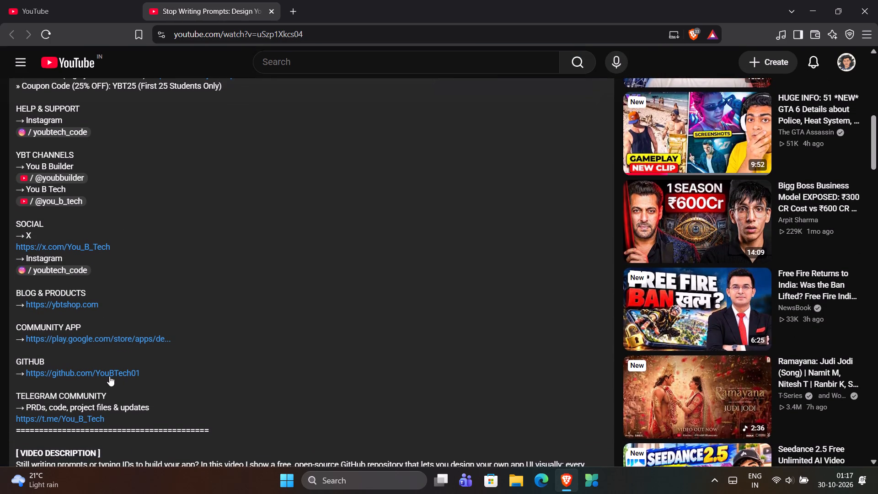
pyautogui.scroll(-2, 110, 372)
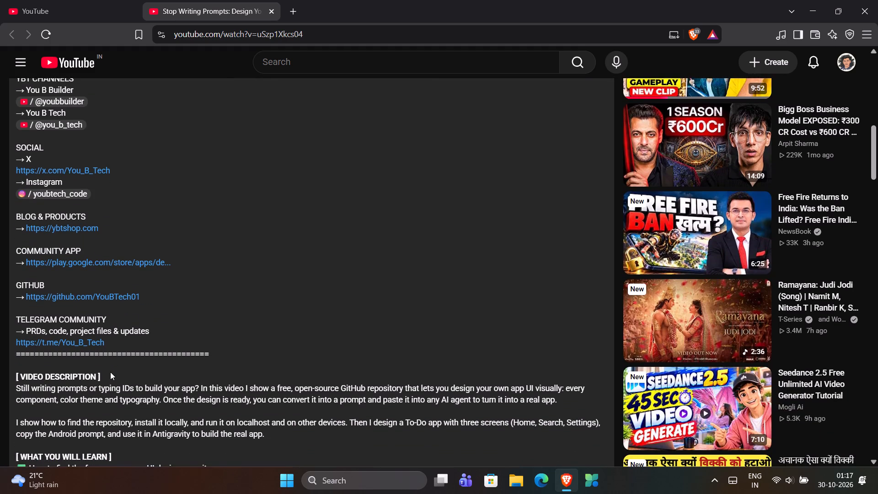
pyautogui.scroll(4, 345, 235)
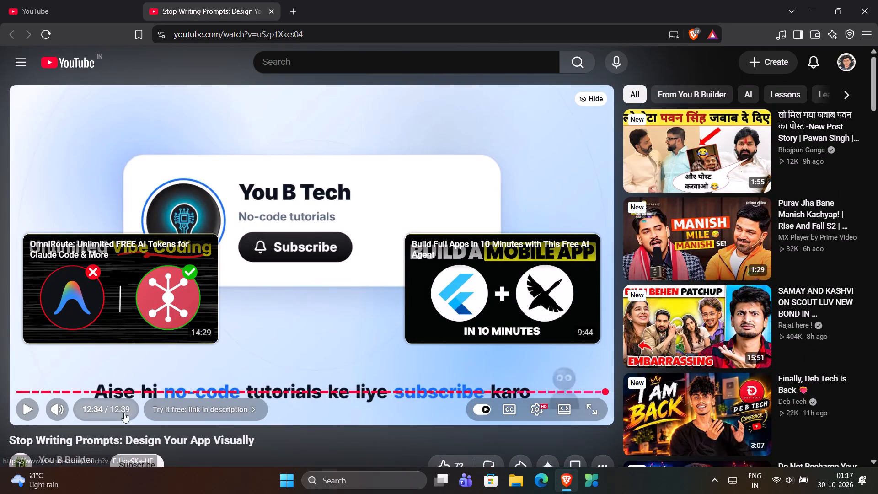
# Go back in the video to the part on installing the repository locally and find the repository's name.
pyautogui.click(115, 386)
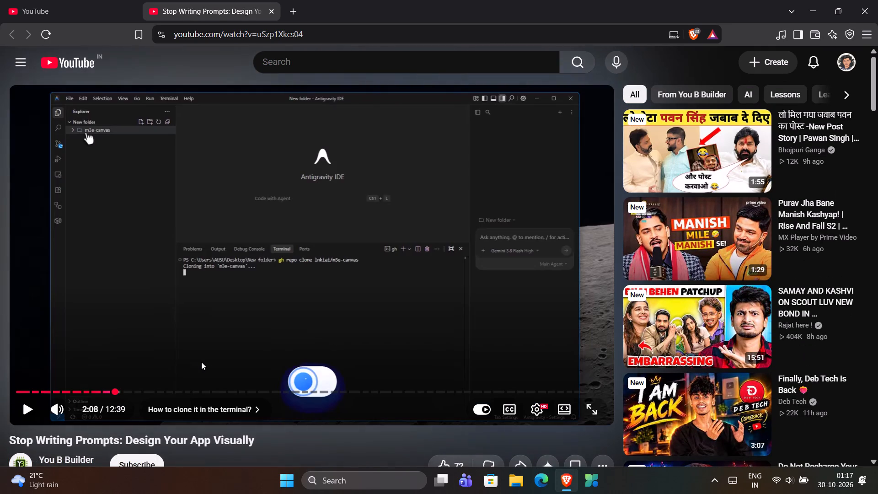
pyautogui.press('Left')
pyautogui.press('Left')
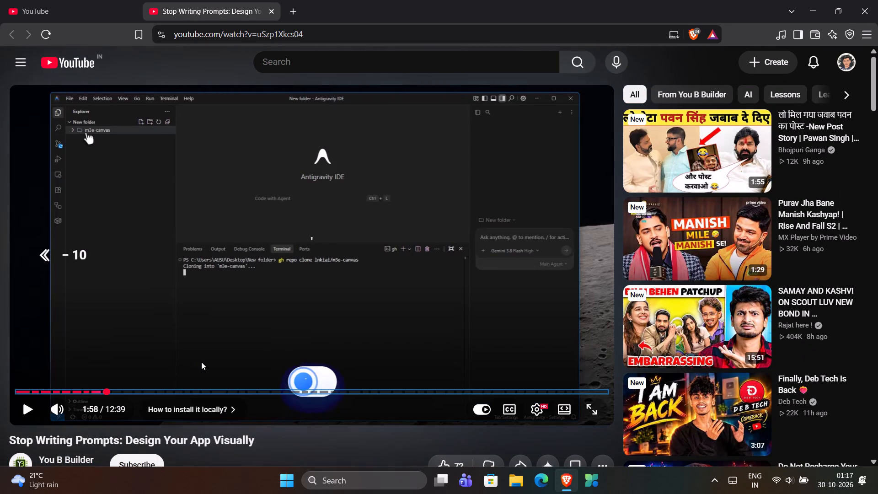
pyautogui.press('Left')
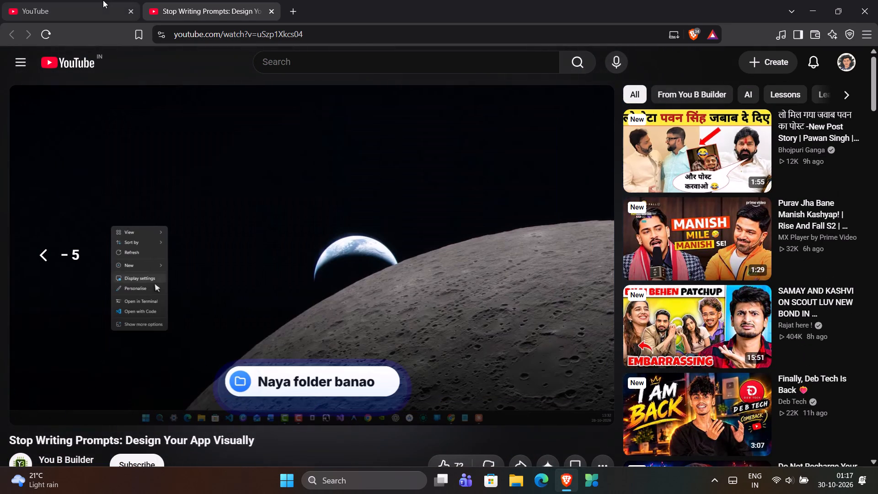
# Open Google in a new tab and close both YouTube tabs.
pyautogui.click(290, 7)
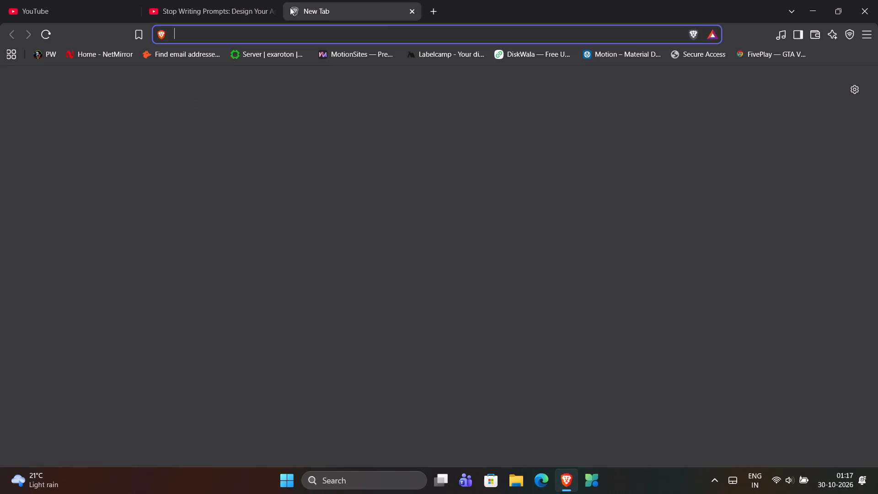
pyautogui.press('g')
pyautogui.press('Return')
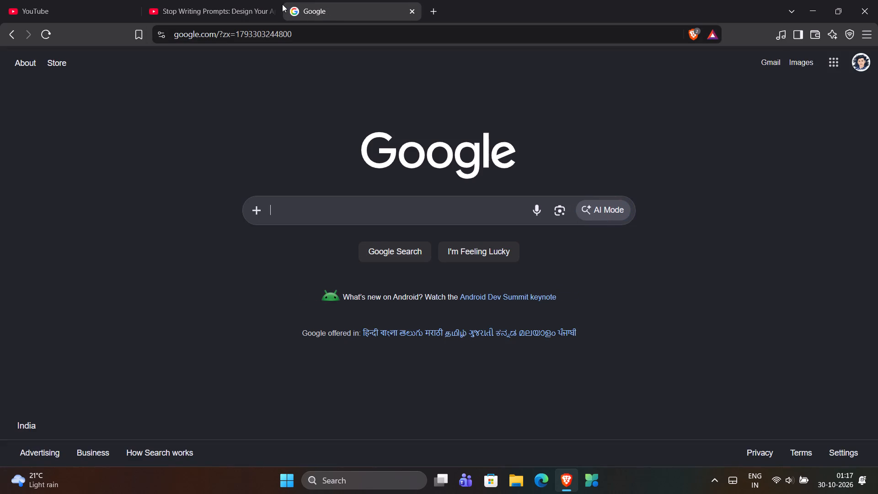
pyautogui.click(271, 13)
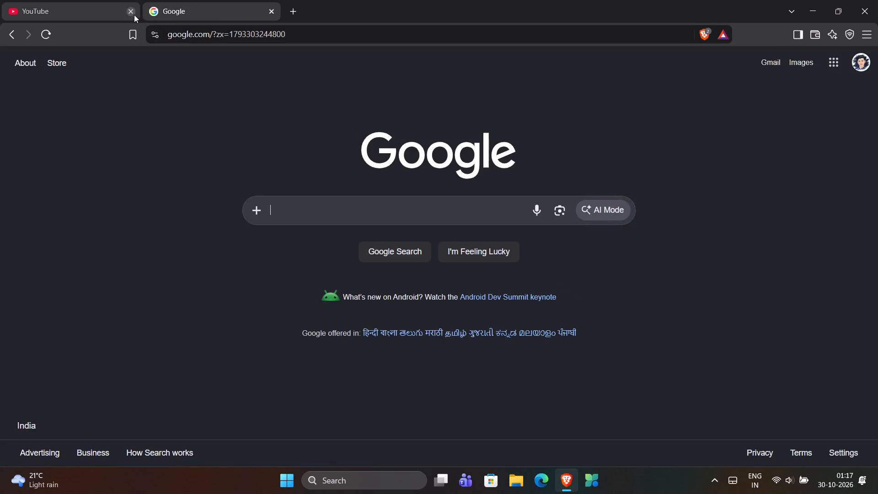
pyautogui.click(133, 12)
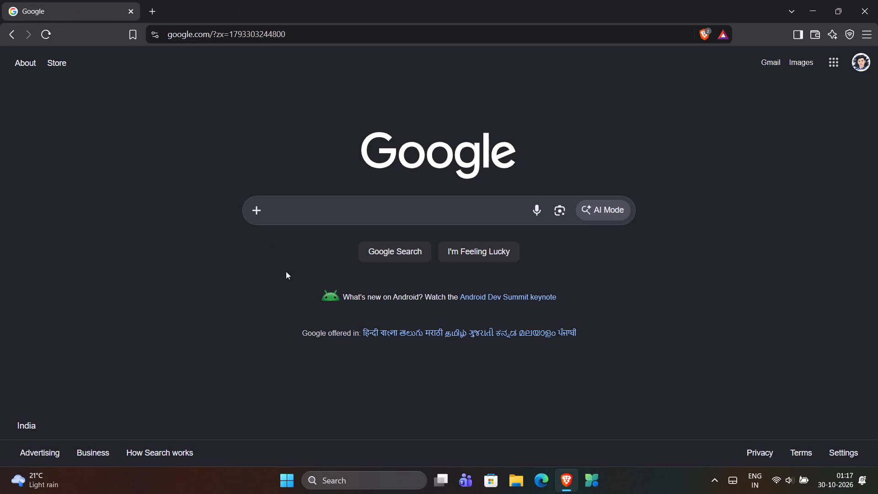
# Search Google for "m3e canvas".
pyautogui.press('m')
pyautogui.write('3e')
pyautogui.press('Down')
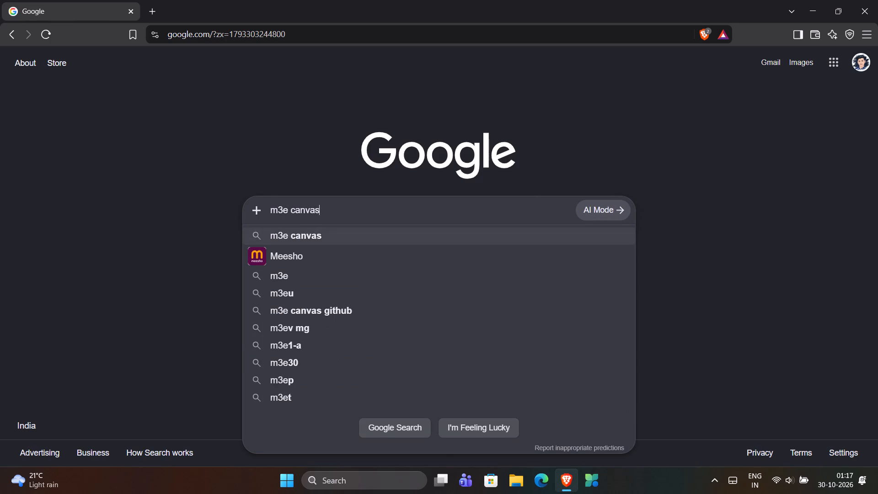
pyautogui.press('Return')
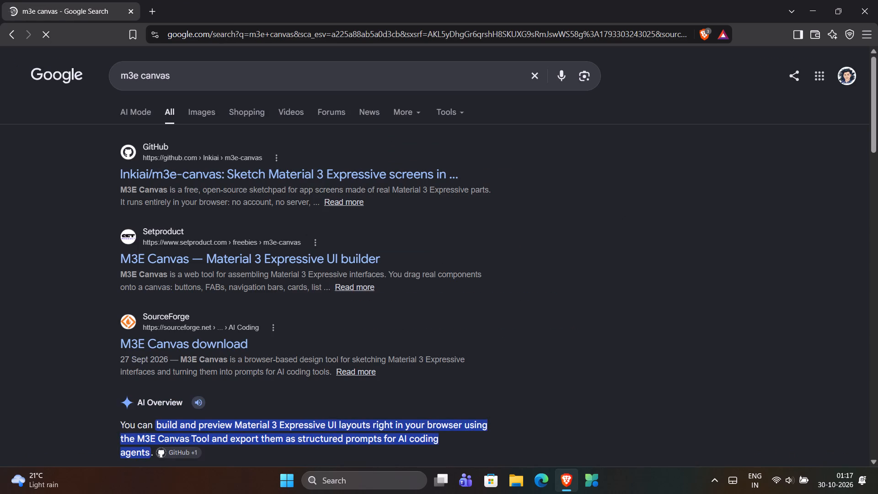
# Open the m3e-canvas live site from its GitHub repository page and close the repository tab.
pyautogui.click(267, 180)
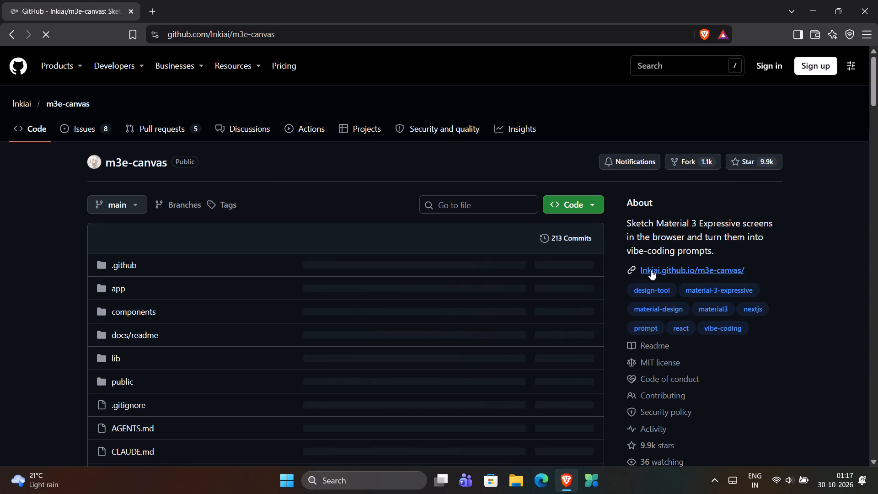
pyautogui.click(655, 268)
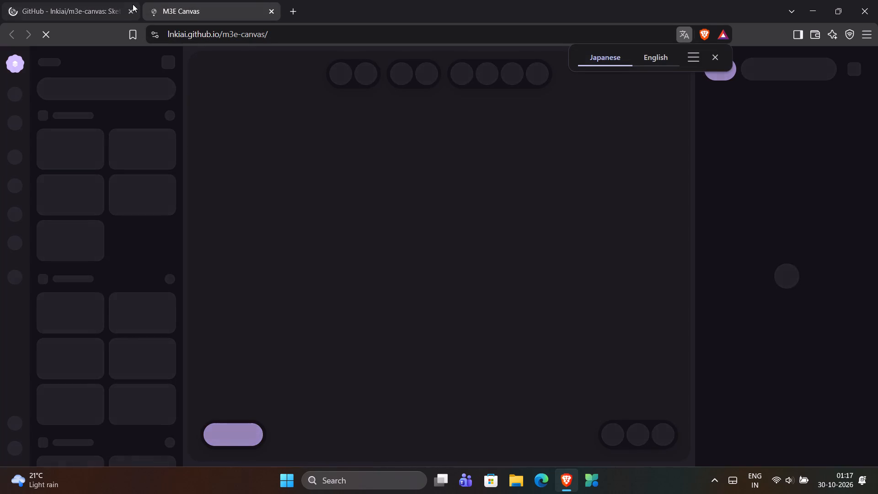
pyautogui.click(132, 13)
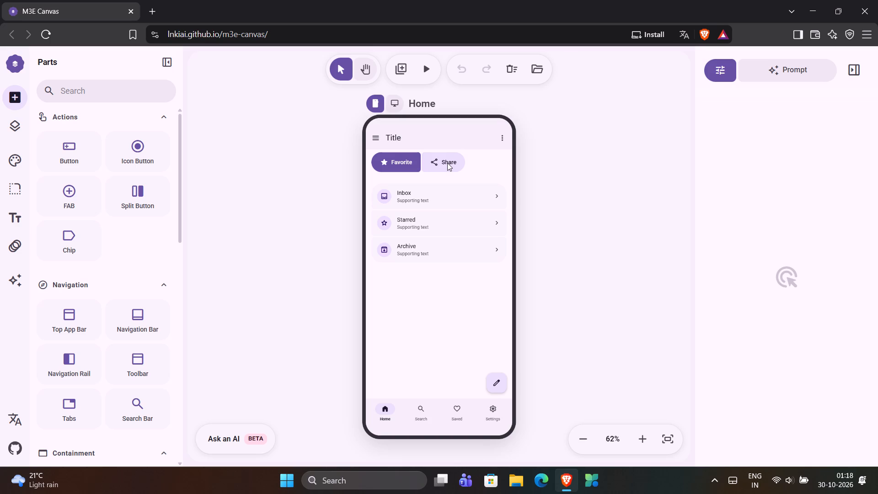
# Remove the leading menu icon and clear the Title text of the Home screen's top app bar.
pyautogui.click(438, 139)
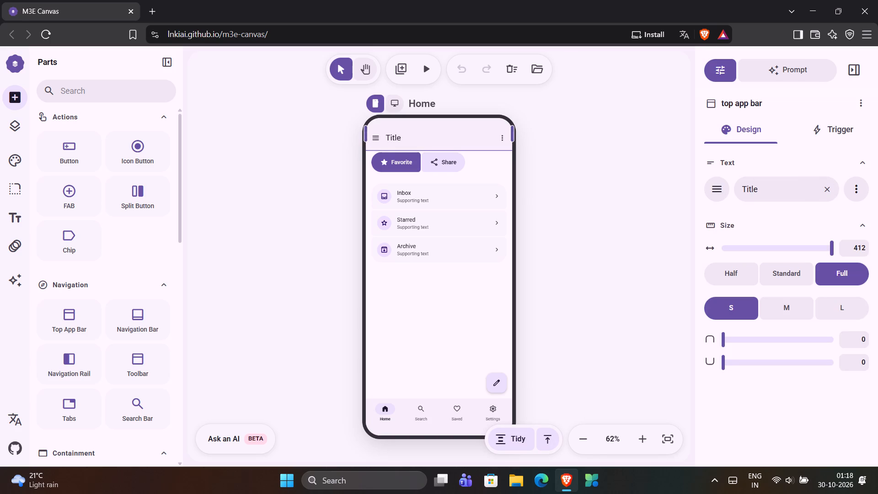
pyautogui.click(718, 193)
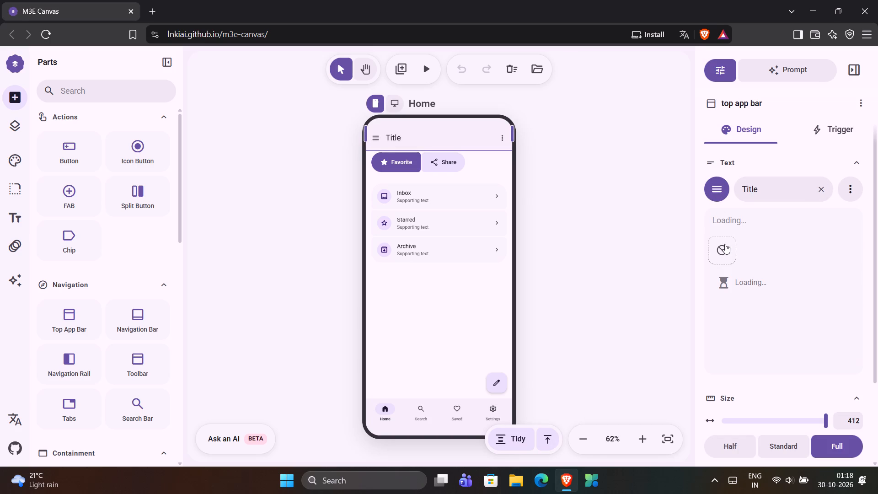
pyautogui.click(725, 245)
pyautogui.hscroll(1, 743, 338)
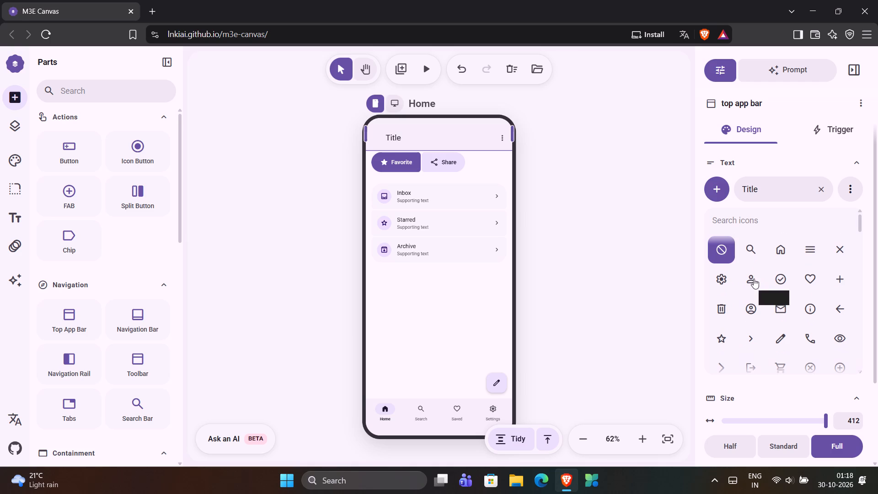
pyautogui.click(826, 189)
# Replace the top app bar's trailing three-dot icon with the circled person account icon.
pyautogui.click(855, 191)
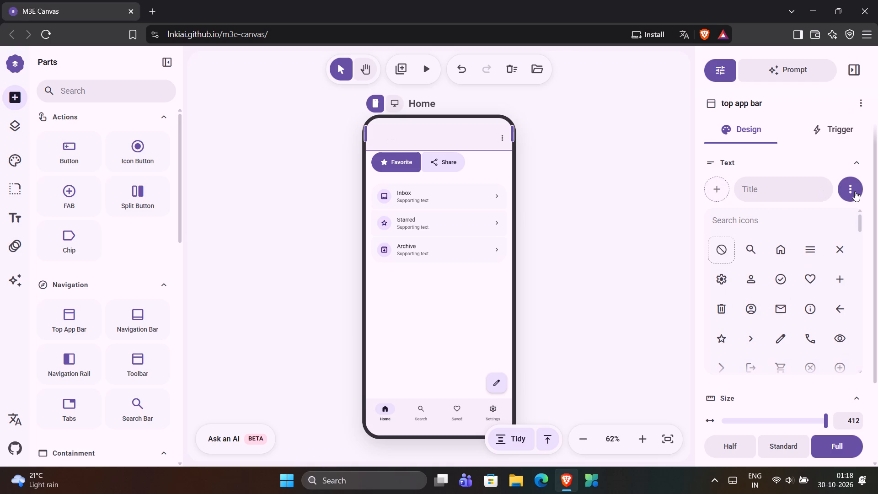
pyautogui.click(758, 192)
pyautogui.click(767, 177)
pyautogui.click(772, 155)
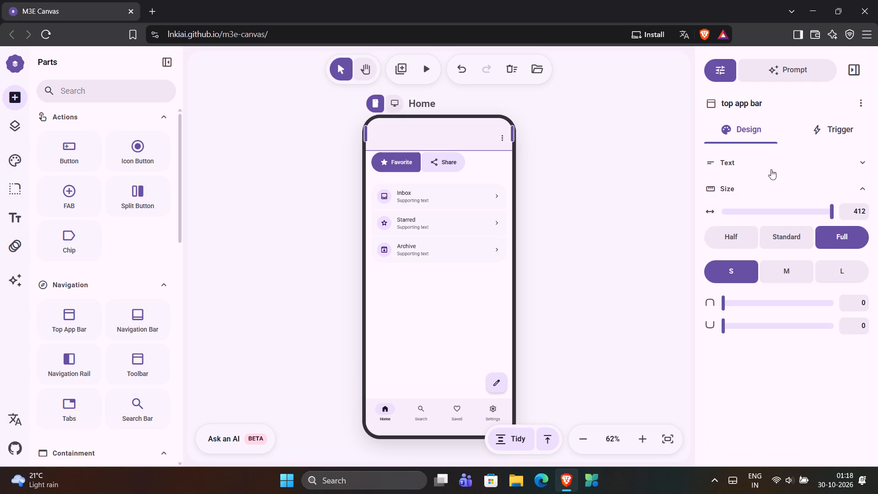
pyautogui.click(455, 138)
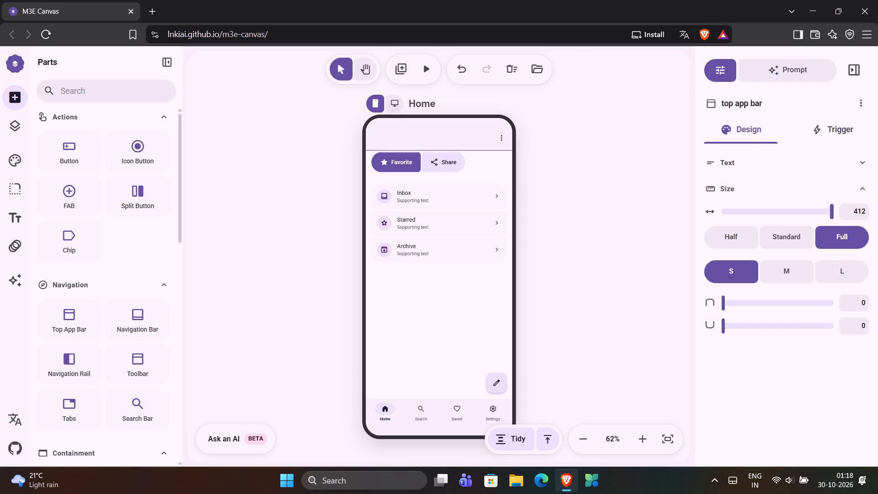
pyautogui.click(455, 138)
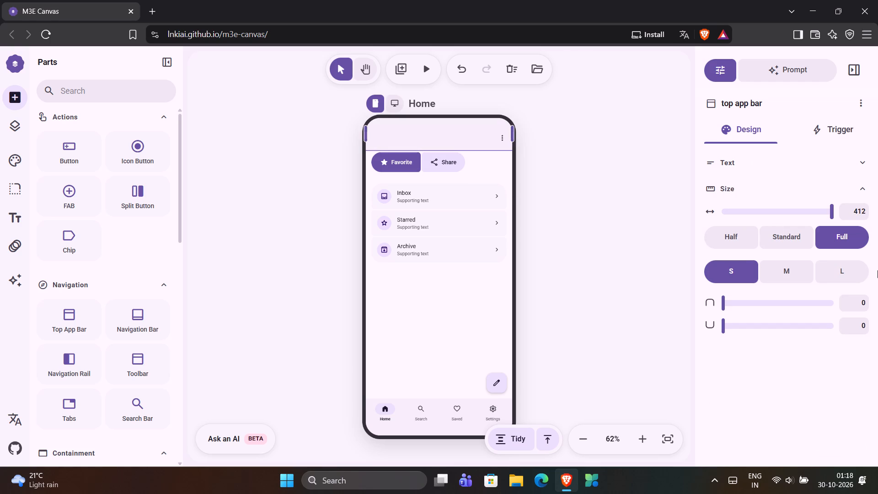
pyautogui.click(803, 156)
pyautogui.click(858, 191)
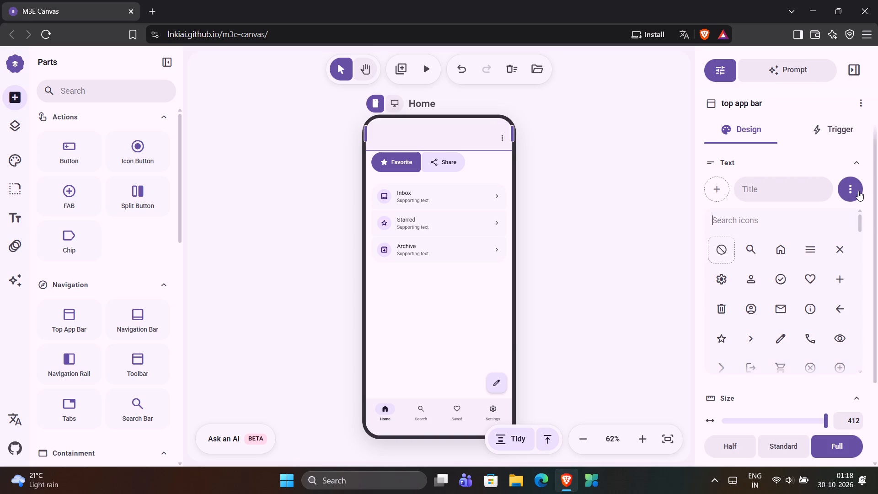
pyautogui.click(754, 283)
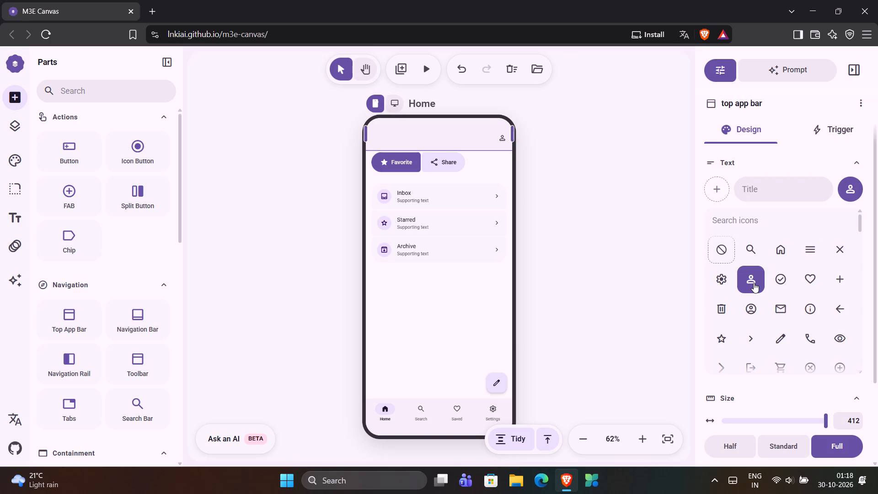
pyautogui.click(748, 309)
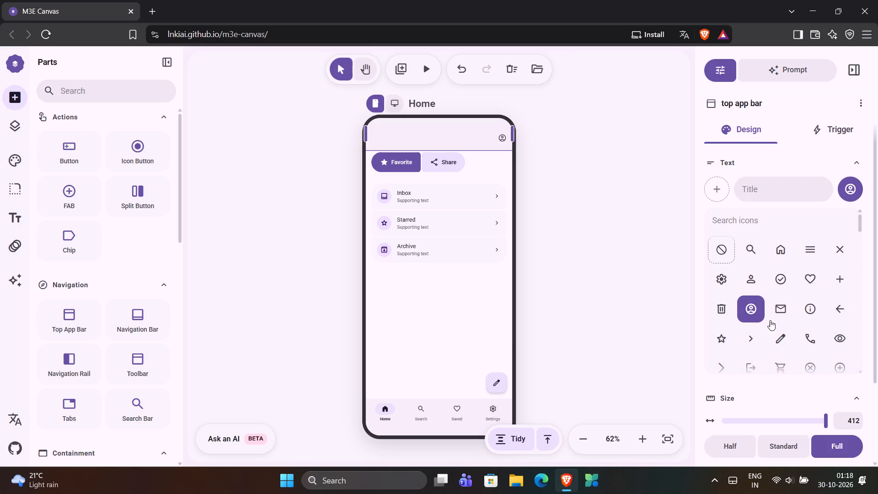
# Look through the other available trailing icons and the size options for the top app bar.
pyautogui.scroll(-5, 779, 328)
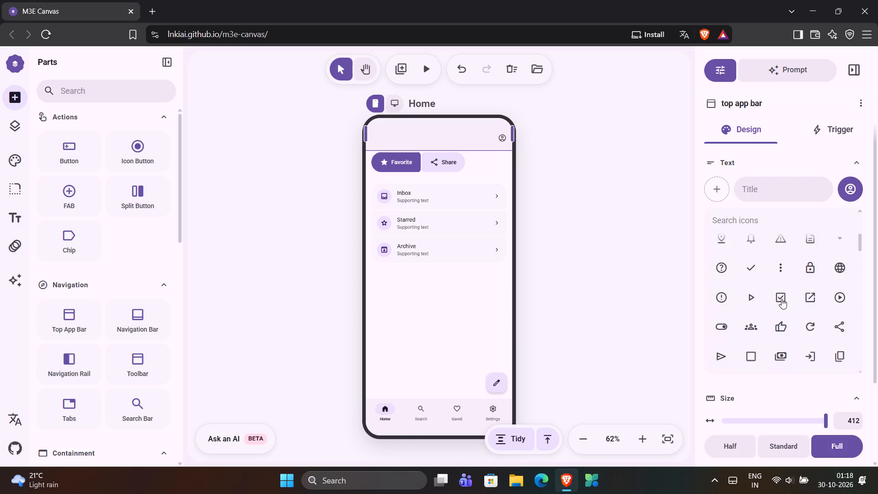
pyautogui.scroll(-6, 782, 299)
pyautogui.scroll(4, 782, 299)
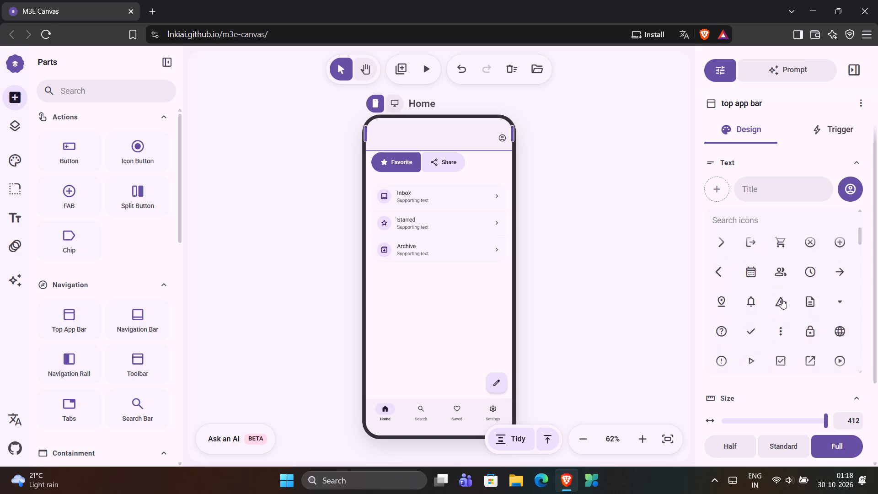
pyautogui.scroll(3, 782, 299)
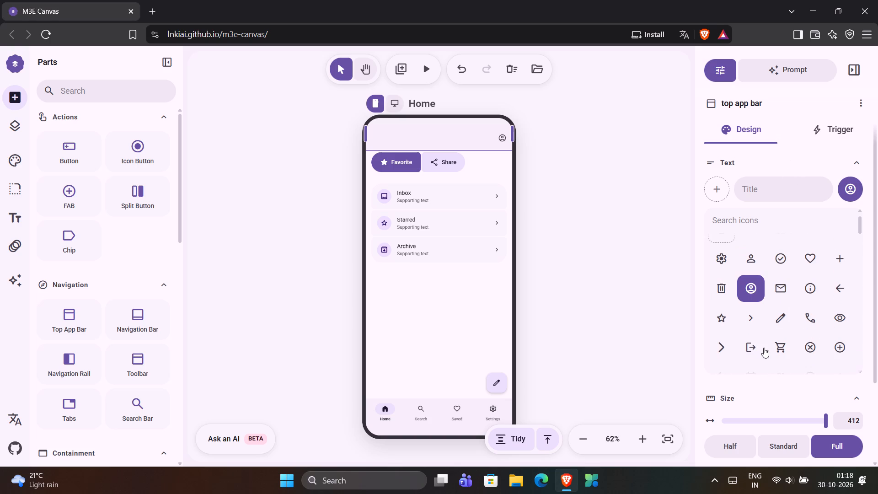
pyautogui.scroll(-7, 813, 381)
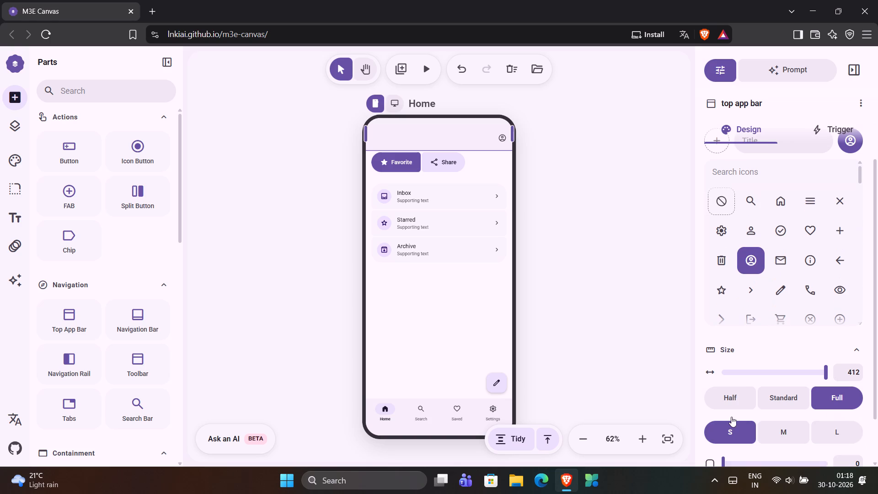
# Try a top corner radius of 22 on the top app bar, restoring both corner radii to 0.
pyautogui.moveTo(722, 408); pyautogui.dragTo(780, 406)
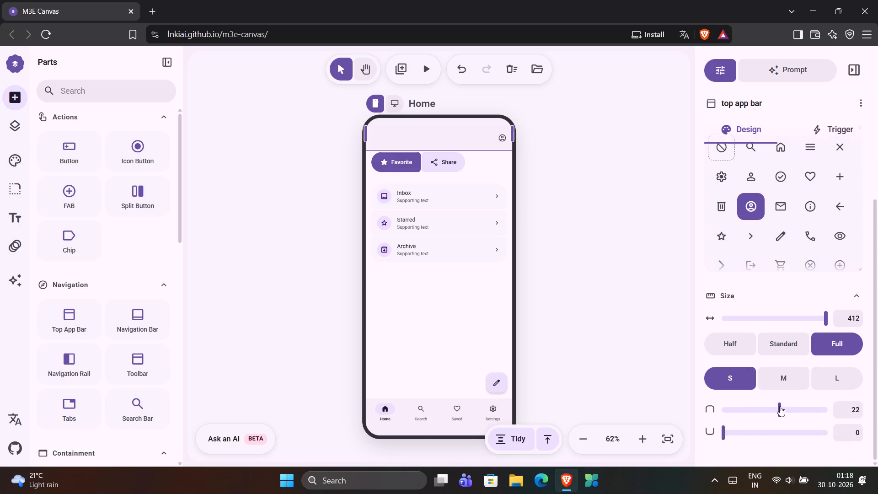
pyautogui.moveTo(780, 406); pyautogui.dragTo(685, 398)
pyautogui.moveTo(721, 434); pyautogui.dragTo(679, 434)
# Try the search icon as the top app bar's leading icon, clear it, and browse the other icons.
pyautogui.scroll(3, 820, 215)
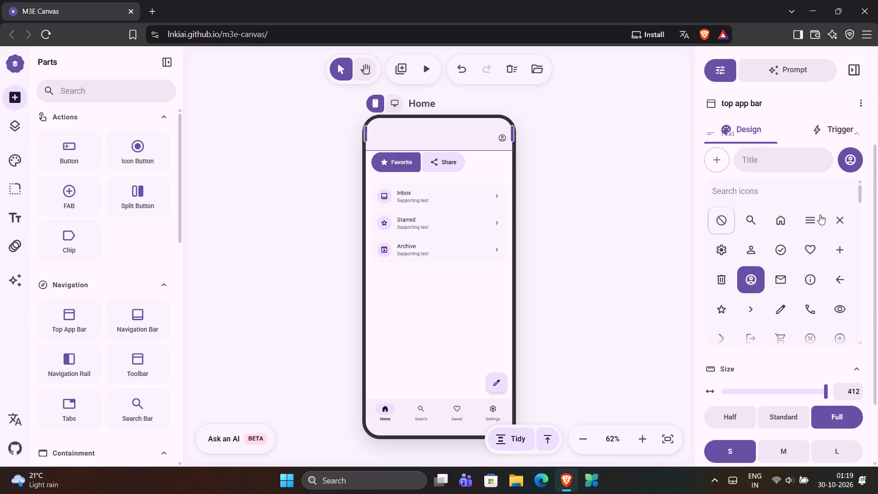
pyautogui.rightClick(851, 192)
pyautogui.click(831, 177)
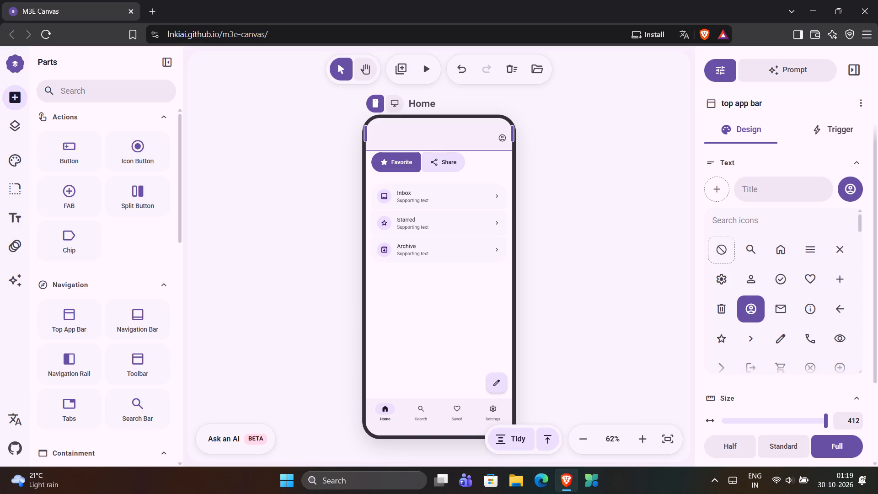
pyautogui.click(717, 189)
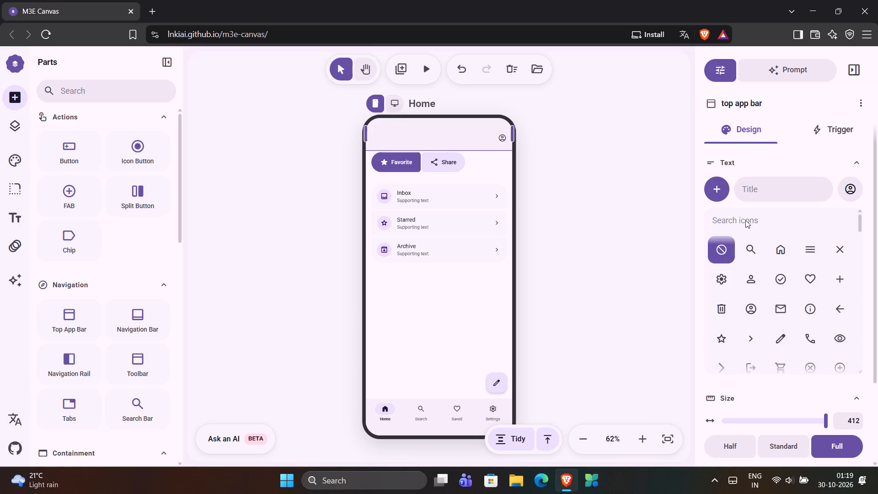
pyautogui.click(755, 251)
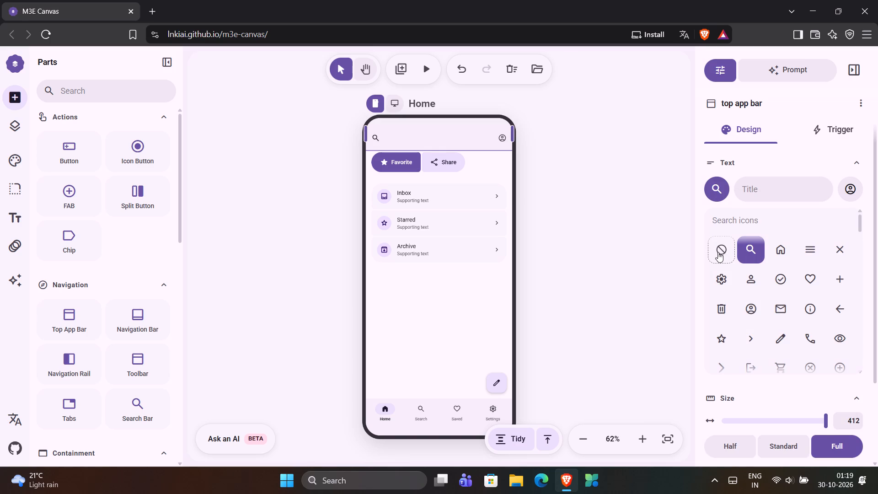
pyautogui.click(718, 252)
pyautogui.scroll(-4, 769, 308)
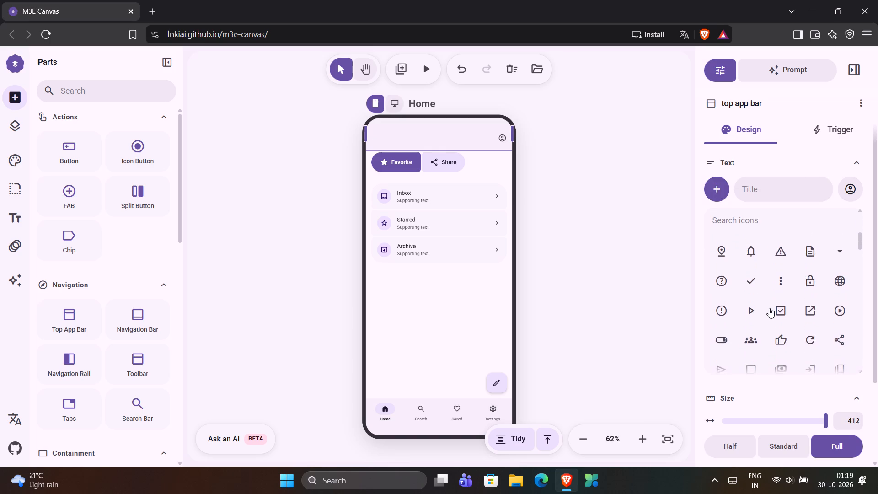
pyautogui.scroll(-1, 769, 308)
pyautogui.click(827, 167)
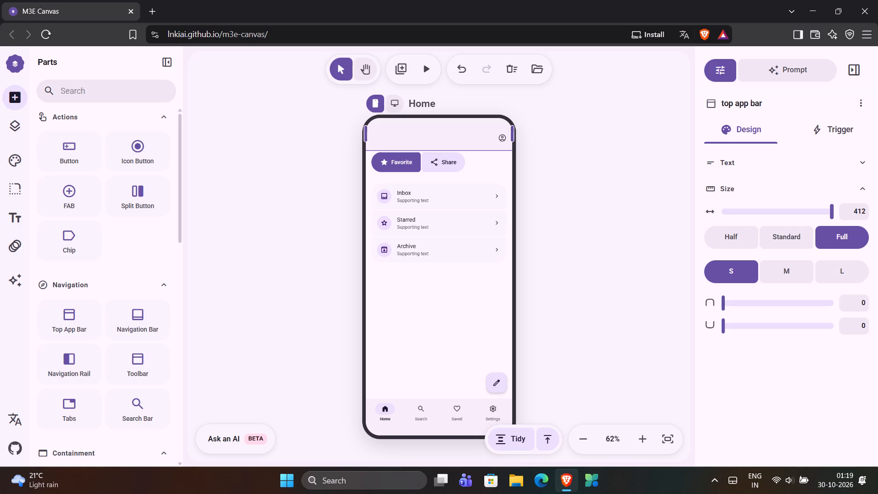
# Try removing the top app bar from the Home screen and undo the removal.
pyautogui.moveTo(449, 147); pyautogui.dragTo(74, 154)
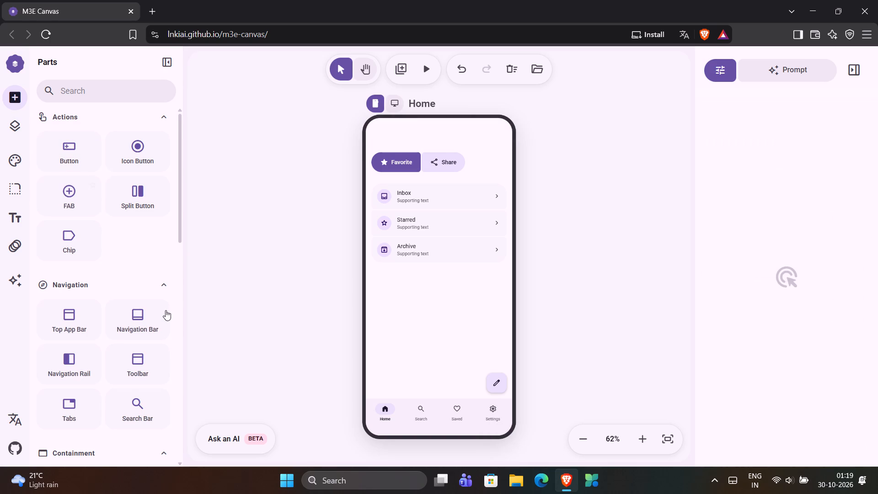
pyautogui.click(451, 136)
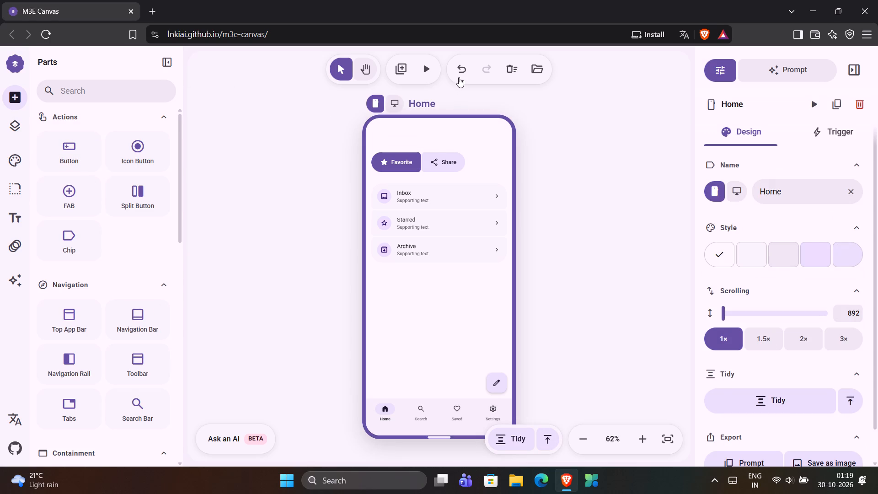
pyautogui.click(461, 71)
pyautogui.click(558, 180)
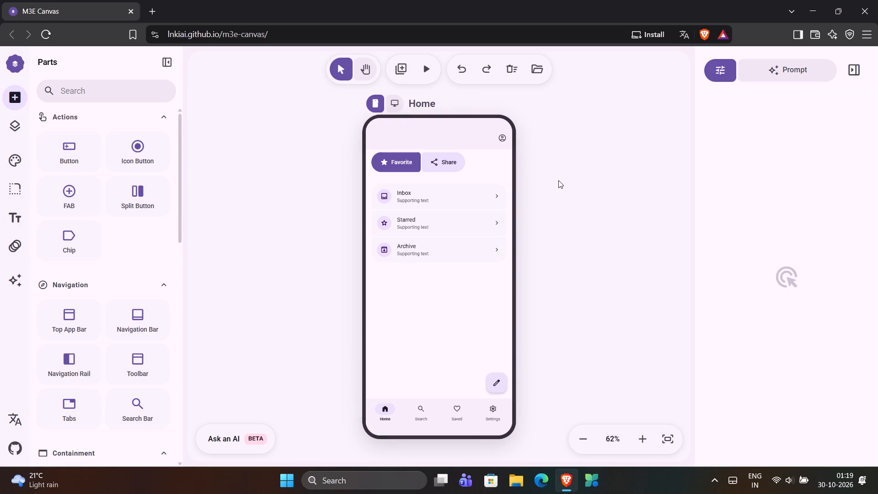
# Delete the top app bar from the Home screen.
pyautogui.click(495, 136)
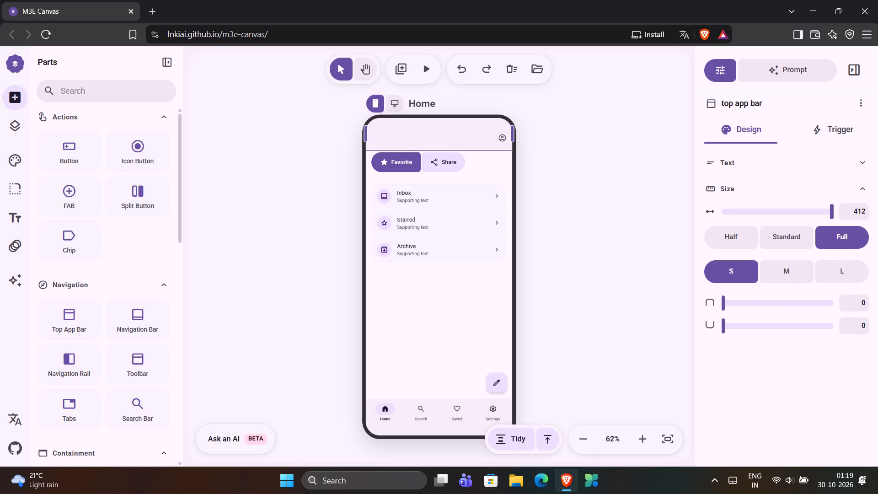
pyautogui.press('Delete')
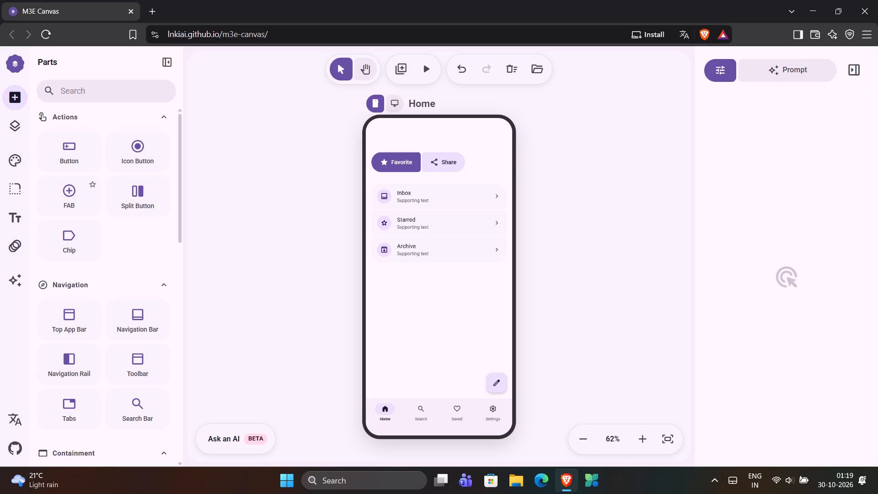
# Search the parts library for "pro" and clear the search.
pyautogui.scroll(2, 70, 208)
pyautogui.scroll(-3, 70, 188)
pyautogui.scroll(2, 70, 188)
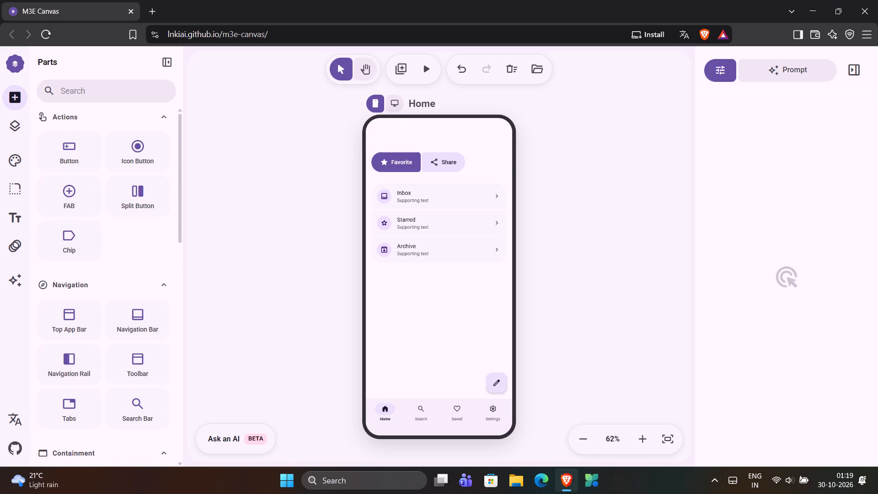
pyautogui.click(96, 91)
pyautogui.write('pro')
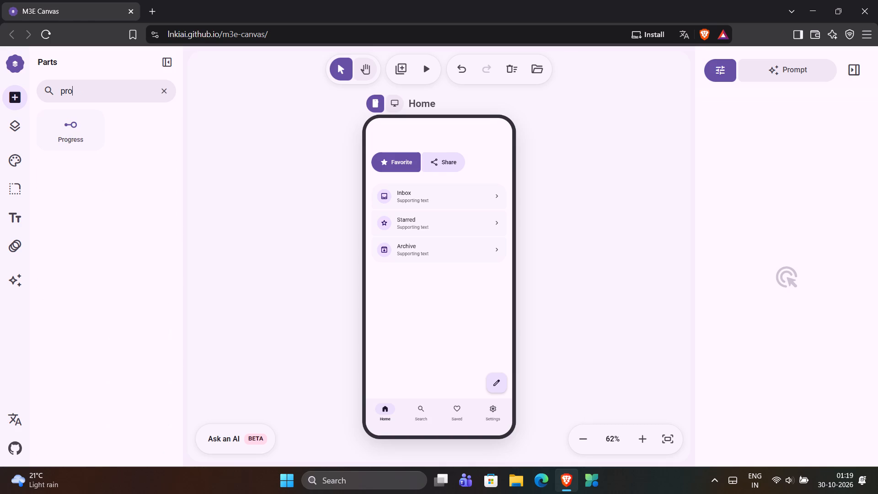
pyautogui.press('BackSpace')
pyautogui.press('BackSpace')
pyautogui.press('BackSpace')
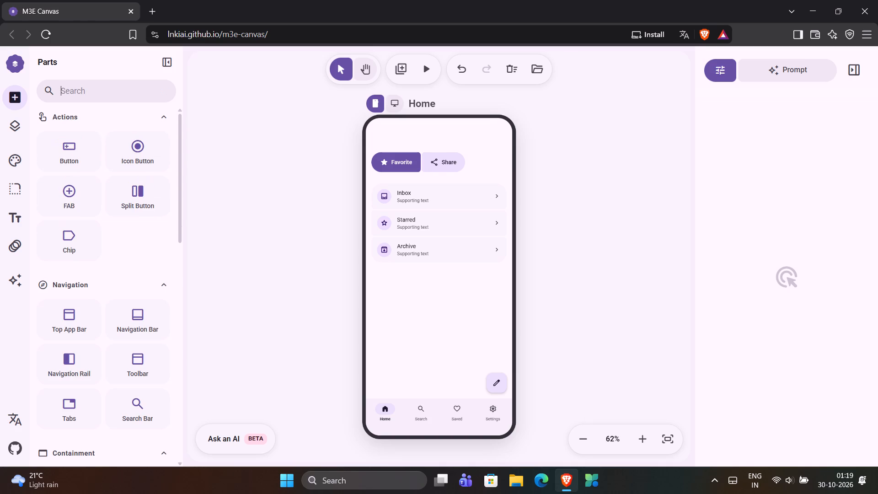
# Look through the parts library's categories from Actions to Progress for a suitable header element.
pyautogui.scroll(-6, 121, 324)
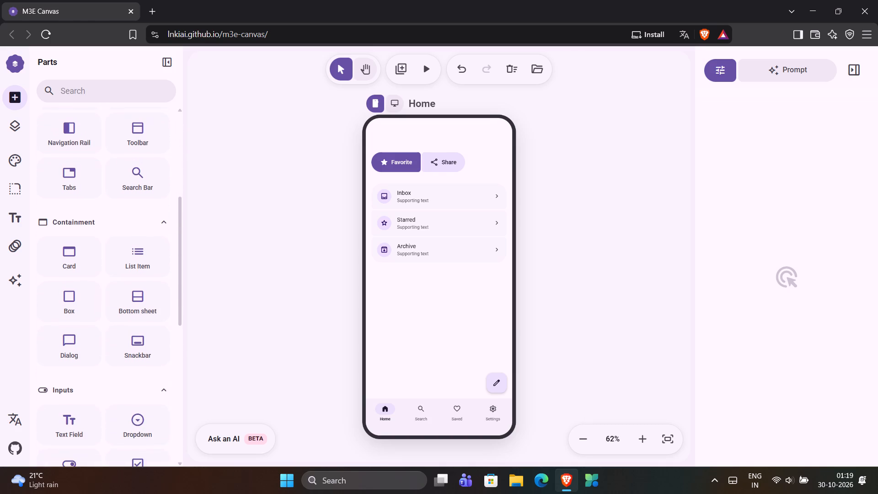
pyautogui.scroll(-8, 121, 324)
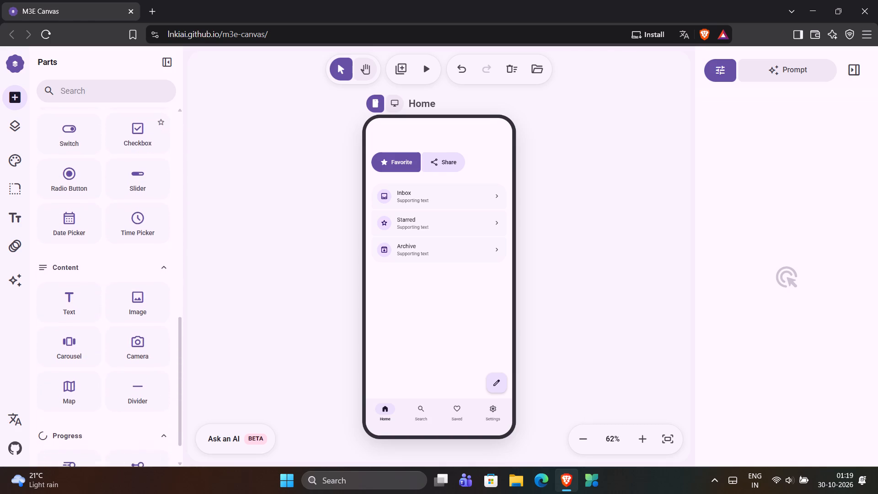
pyautogui.scroll(-1, 121, 324)
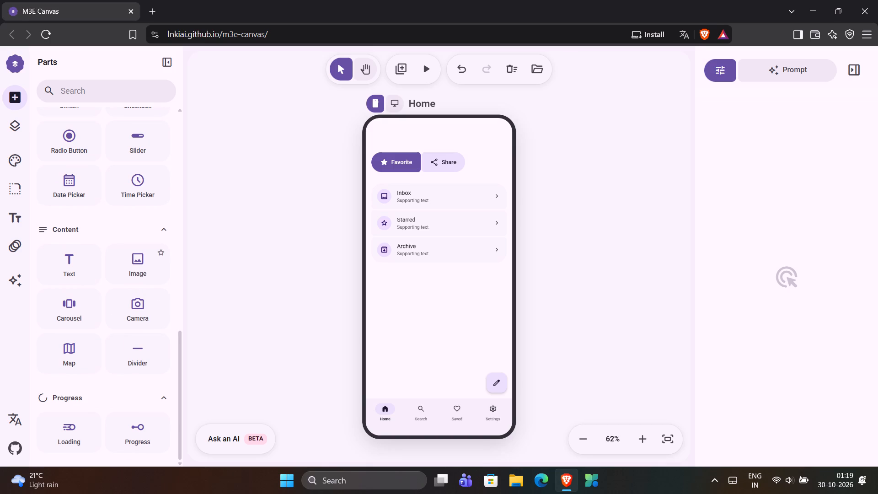
pyautogui.scroll(6, 135, 270)
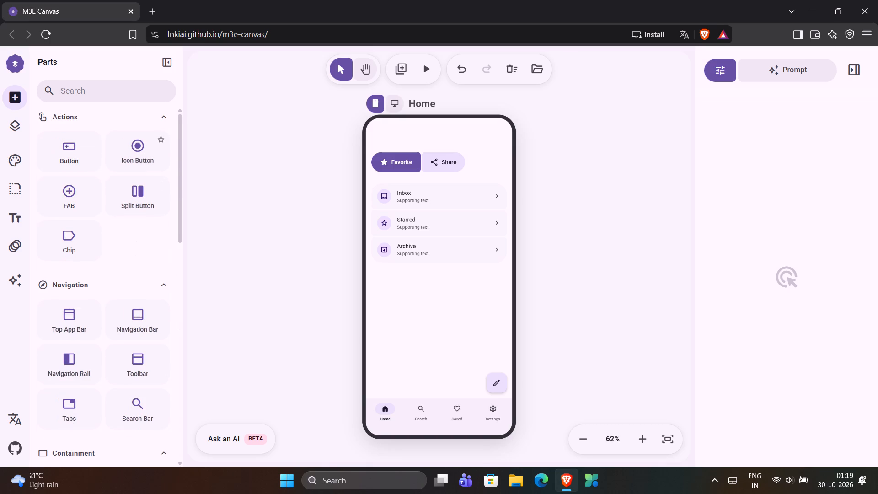
pyautogui.hscroll(1, 110, 252)
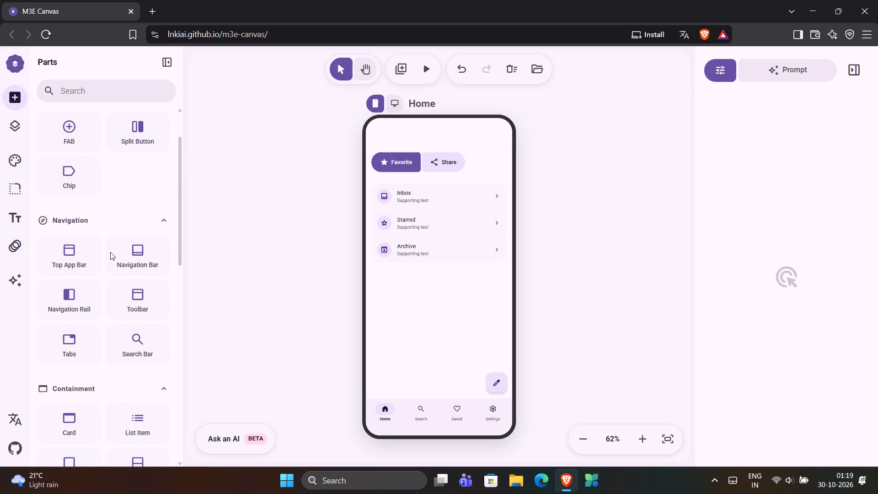
pyautogui.hscroll(1, 110, 252)
# Search the parts library for "logo" and clear the search.
pyautogui.click(85, 86)
pyautogui.write('logo')
pyautogui.press('BackSpace')
pyautogui.press('BackSpace')
pyautogui.press('BackSpace')
pyautogui.press('BackSpace')
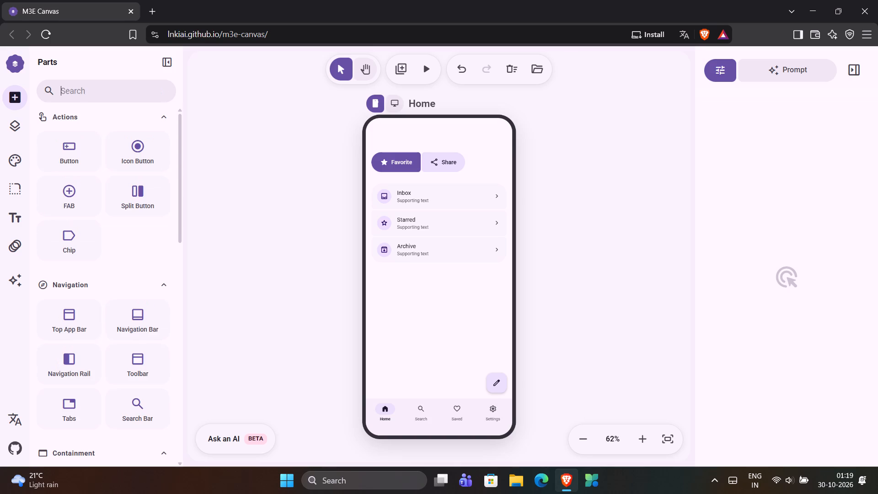
# Add an Image part from the Content category to the upper-left corner of the Home screen.
pyautogui.scroll(-1, 143, 300)
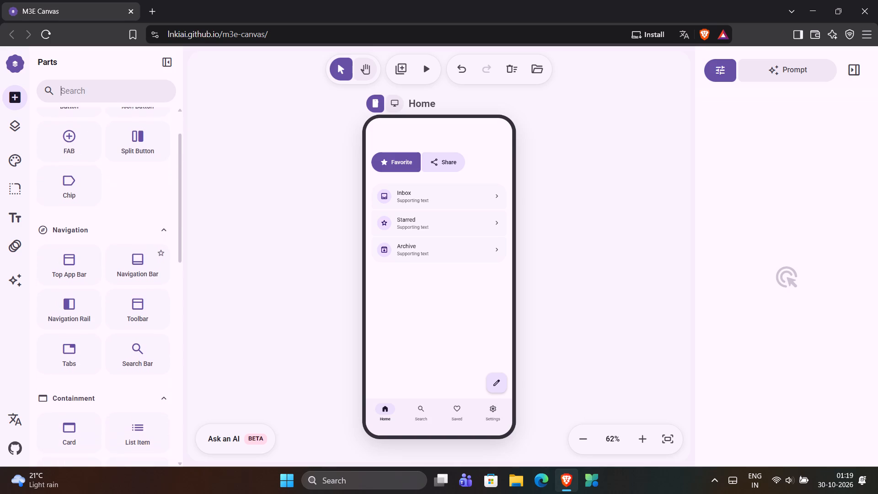
pyautogui.scroll(-2, 143, 300)
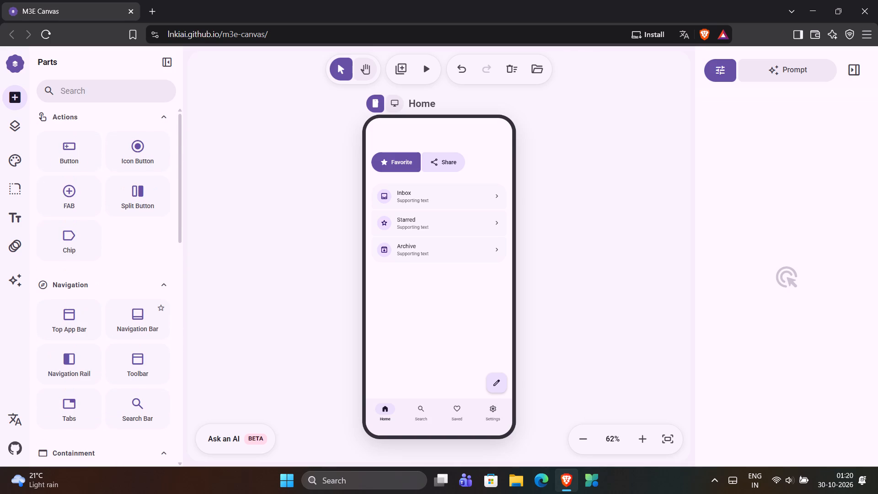
pyautogui.scroll(-8, 143, 300)
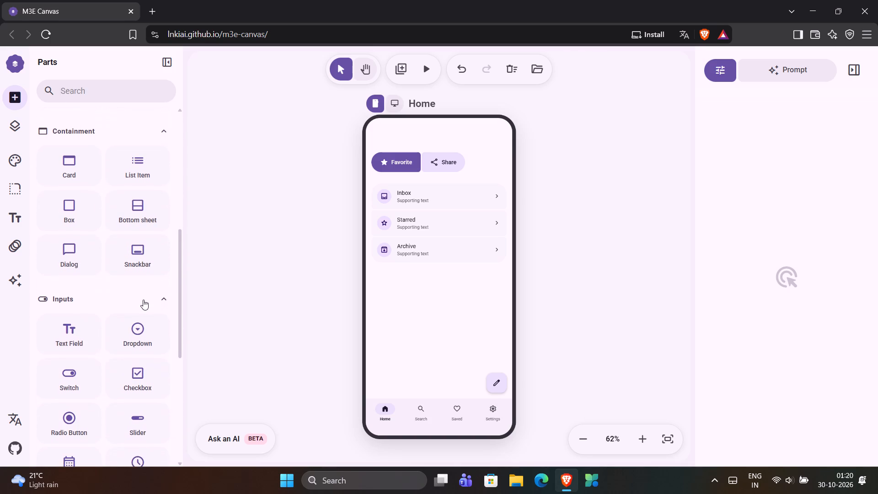
pyautogui.scroll(-4, 143, 300)
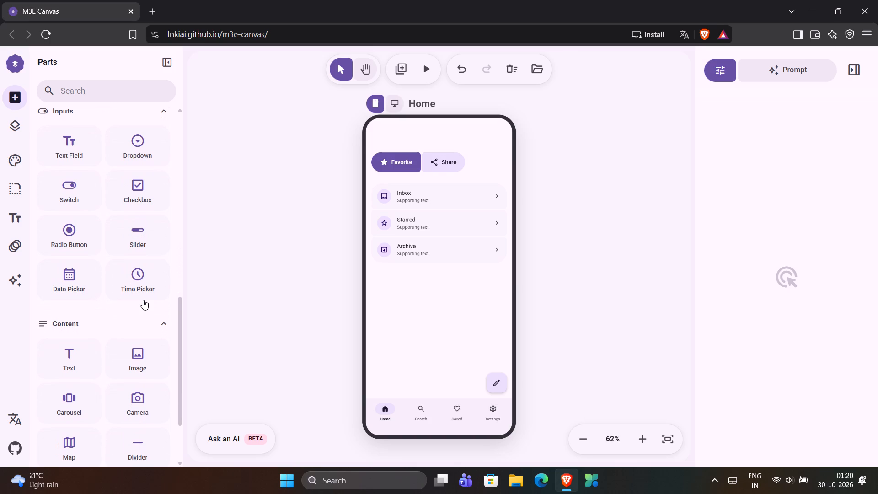
pyautogui.scroll(-3, 143, 300)
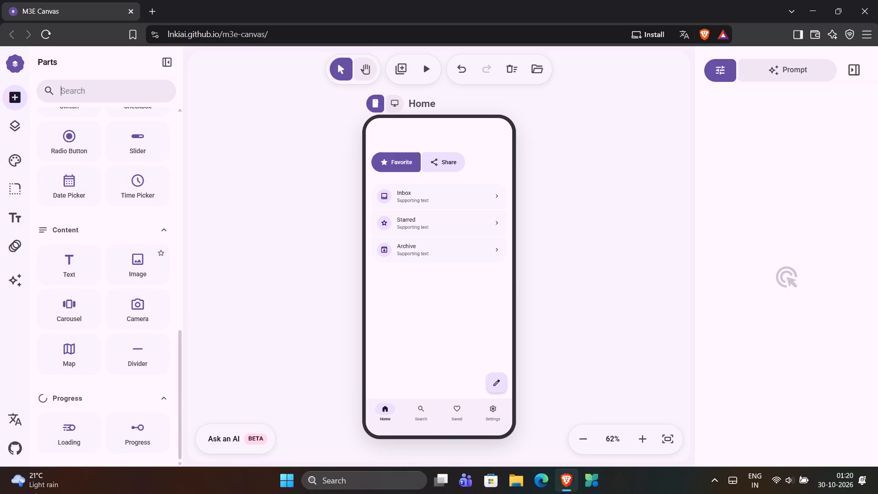
pyautogui.click(138, 264)
pyautogui.moveTo(124, 264); pyautogui.dragTo(471, 288)
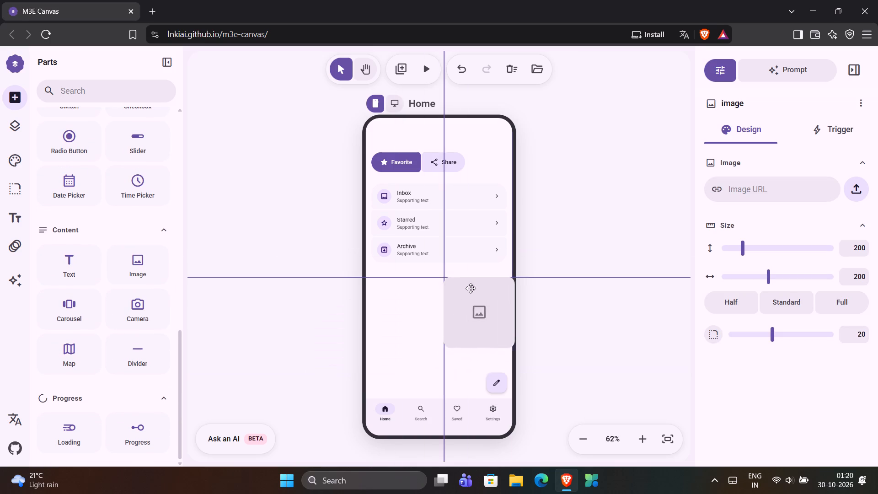
pyautogui.moveTo(471, 288); pyautogui.dragTo(396, 136)
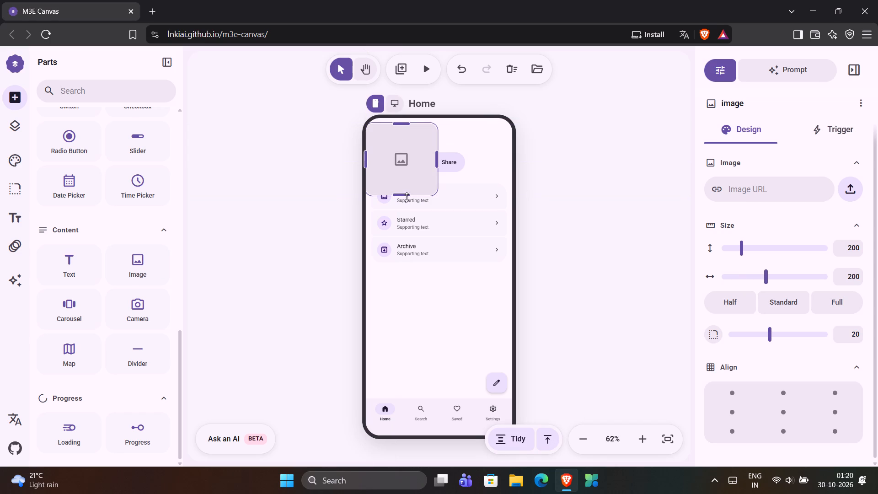
# Resize the image placeholder to 64 high by 64 wide.
pyautogui.moveTo(404, 198); pyautogui.dragTo(415, 150)
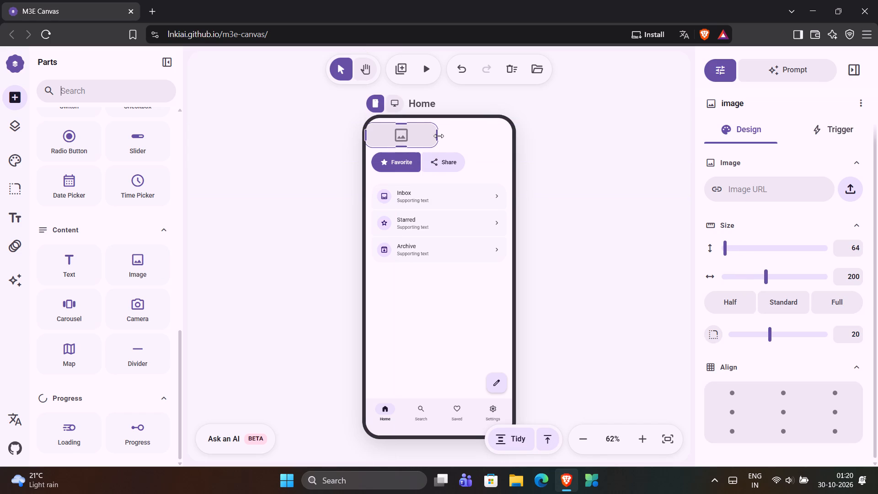
pyautogui.moveTo(439, 135); pyautogui.dragTo(388, 134)
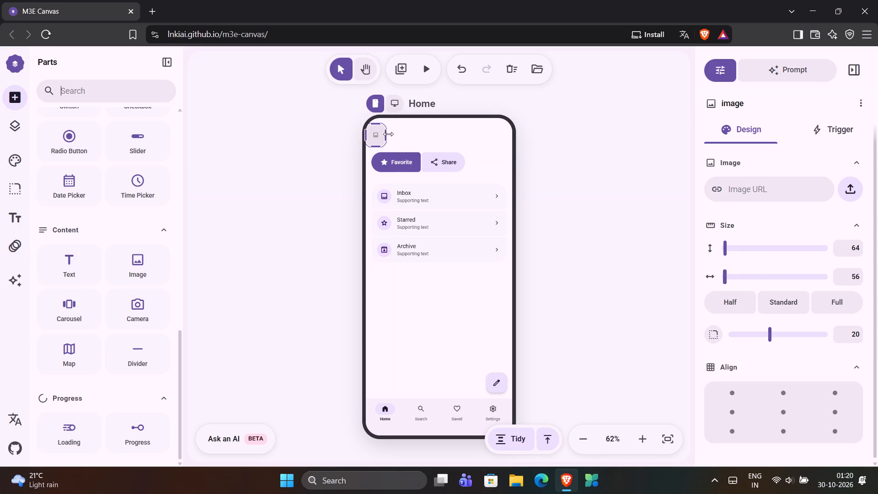
pyautogui.moveTo(388, 134); pyautogui.dragTo(391, 134)
# Shift the image placeholder slightly inward so its left edge roughly lines up with the Favorite button below.
pyautogui.moveTo(376, 137); pyautogui.dragTo(391, 139)
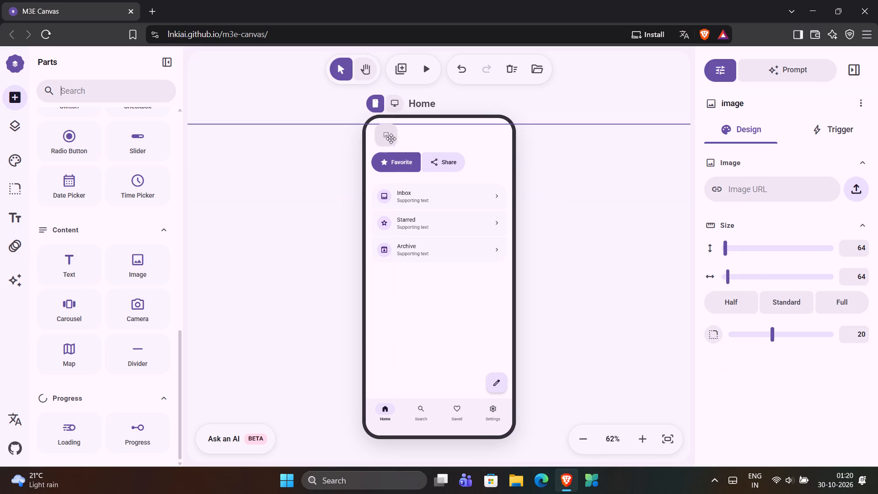
pyautogui.moveTo(391, 139); pyautogui.dragTo(386, 139)
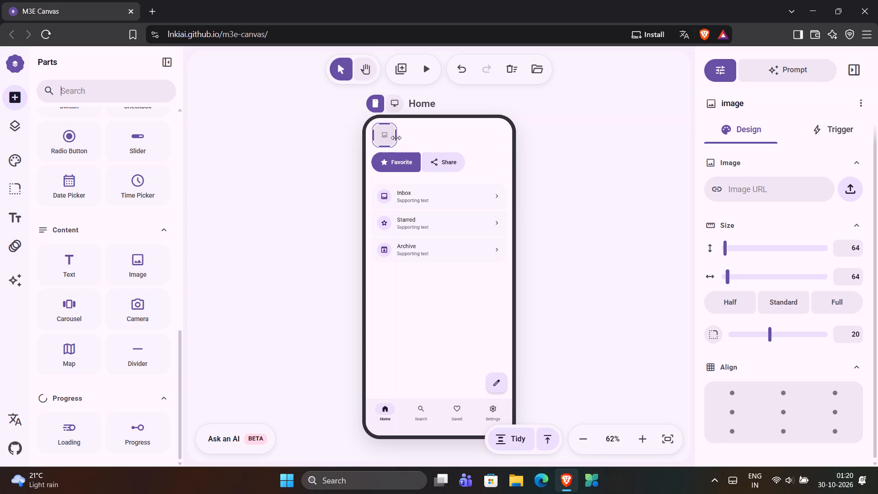
# Widen the image placeholder in the header to 156, keeping its height at 64.
pyautogui.moveTo(396, 137); pyautogui.dragTo(434, 142)
pyautogui.click(782, 197)
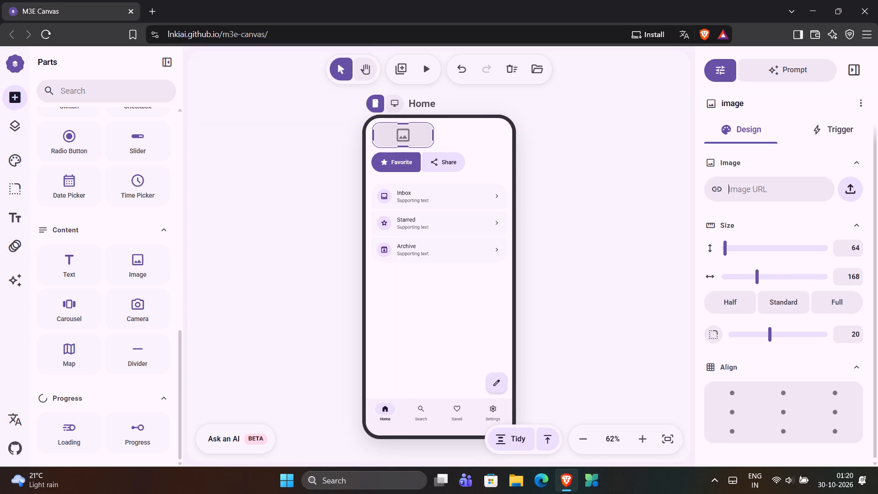
pyautogui.click(641, 186)
pyautogui.click(417, 135)
pyautogui.moveTo(434, 137); pyautogui.dragTo(429, 137)
pyautogui.click(457, 140)
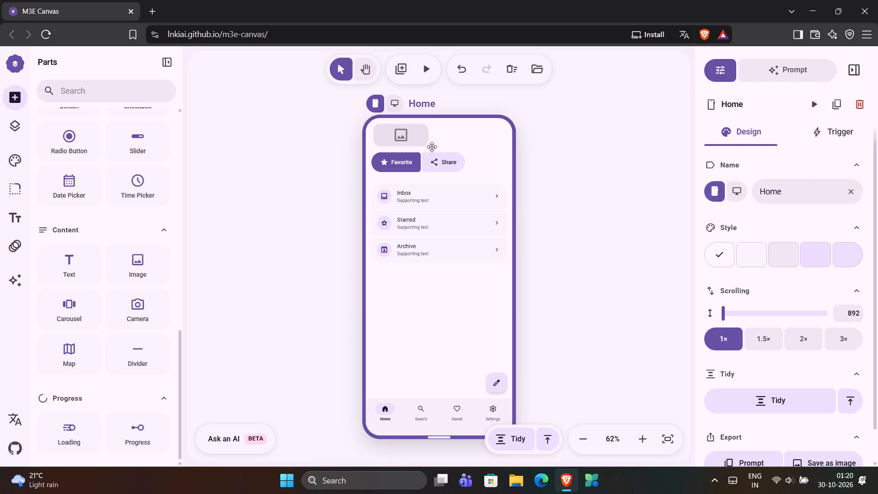
pyautogui.click(413, 139)
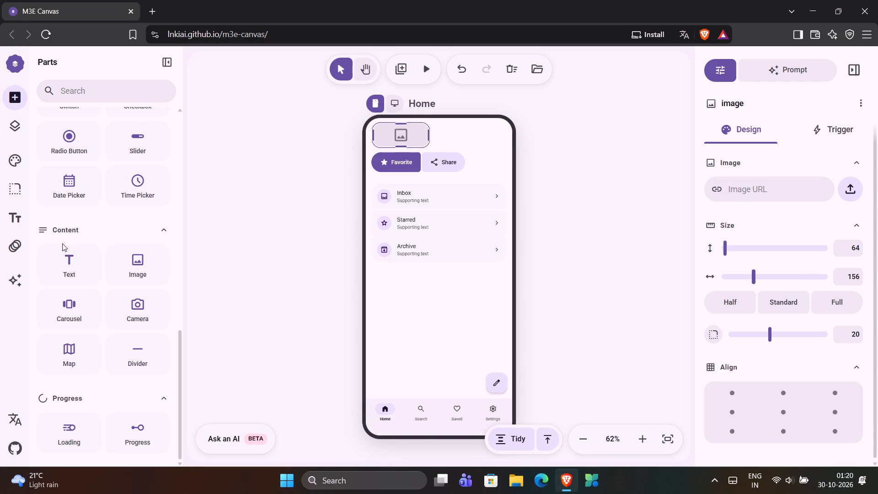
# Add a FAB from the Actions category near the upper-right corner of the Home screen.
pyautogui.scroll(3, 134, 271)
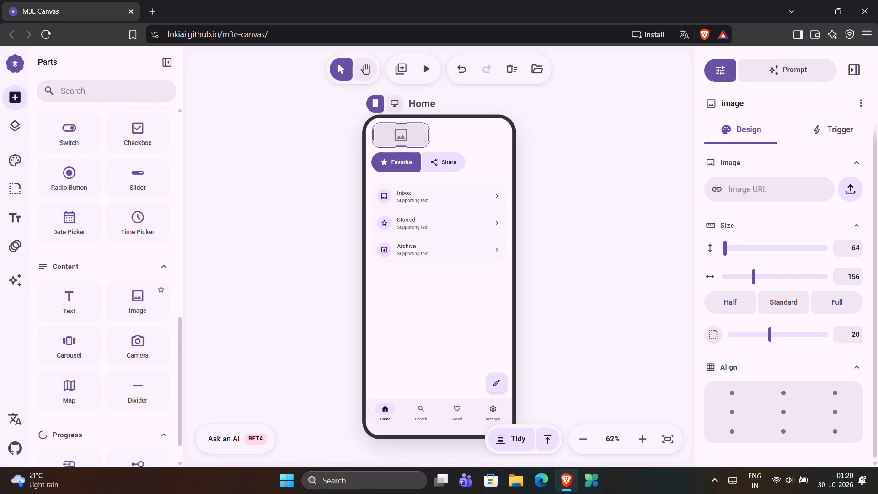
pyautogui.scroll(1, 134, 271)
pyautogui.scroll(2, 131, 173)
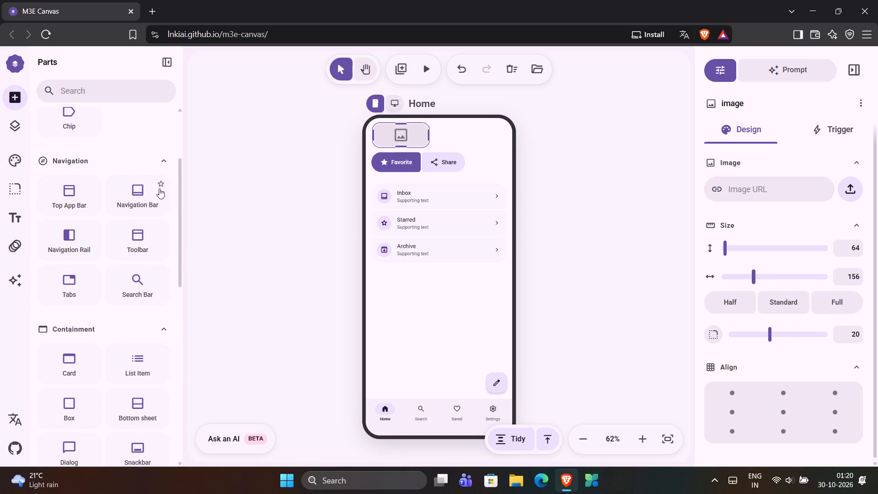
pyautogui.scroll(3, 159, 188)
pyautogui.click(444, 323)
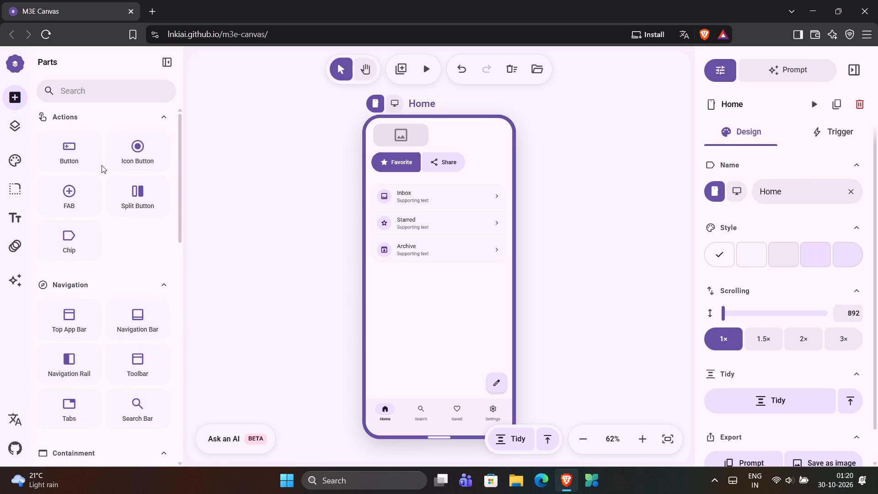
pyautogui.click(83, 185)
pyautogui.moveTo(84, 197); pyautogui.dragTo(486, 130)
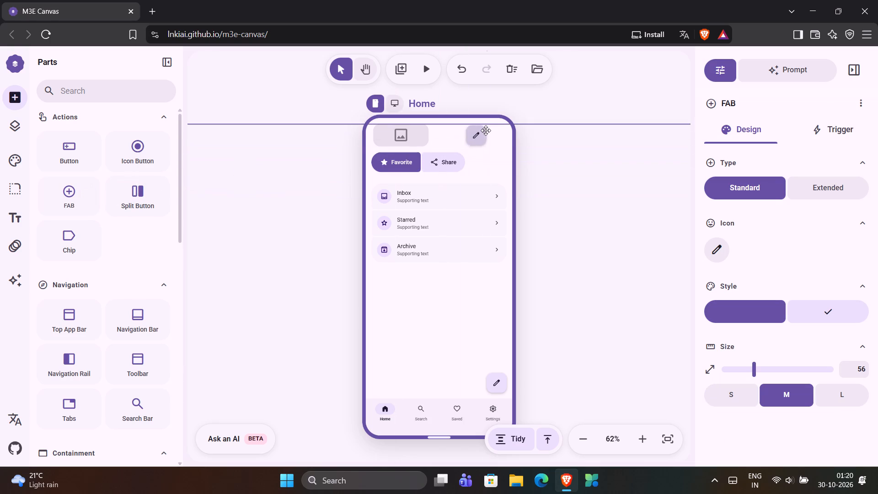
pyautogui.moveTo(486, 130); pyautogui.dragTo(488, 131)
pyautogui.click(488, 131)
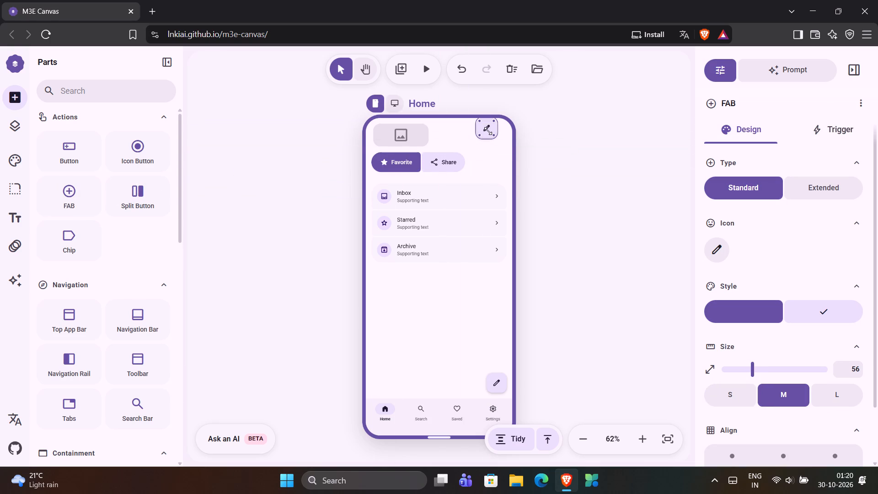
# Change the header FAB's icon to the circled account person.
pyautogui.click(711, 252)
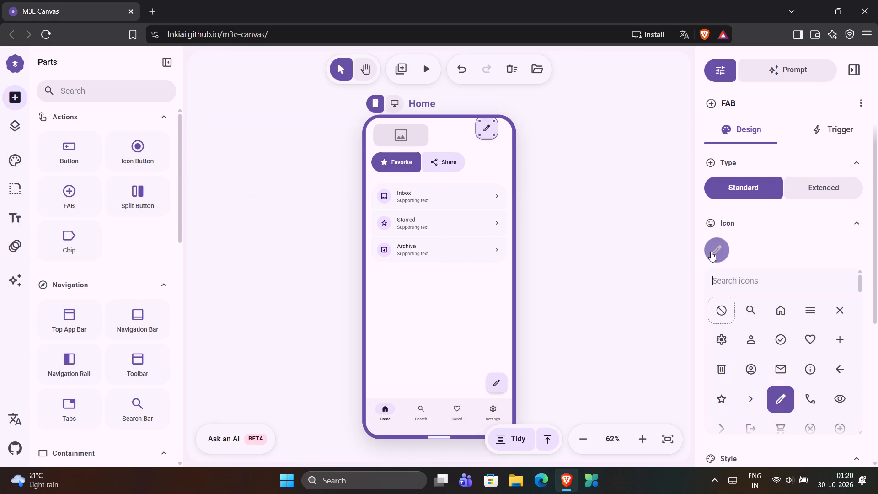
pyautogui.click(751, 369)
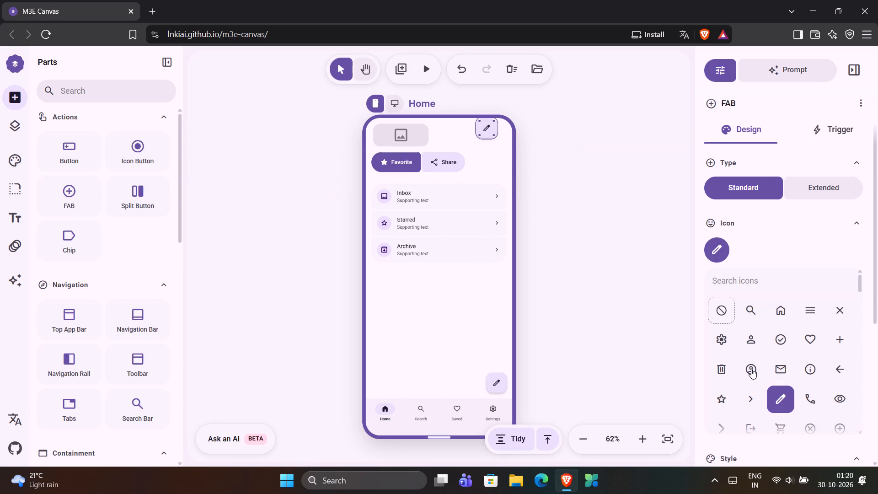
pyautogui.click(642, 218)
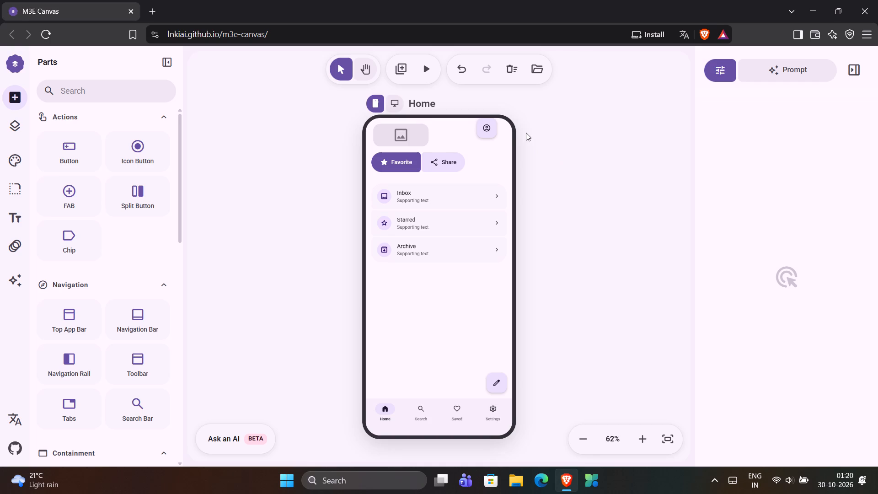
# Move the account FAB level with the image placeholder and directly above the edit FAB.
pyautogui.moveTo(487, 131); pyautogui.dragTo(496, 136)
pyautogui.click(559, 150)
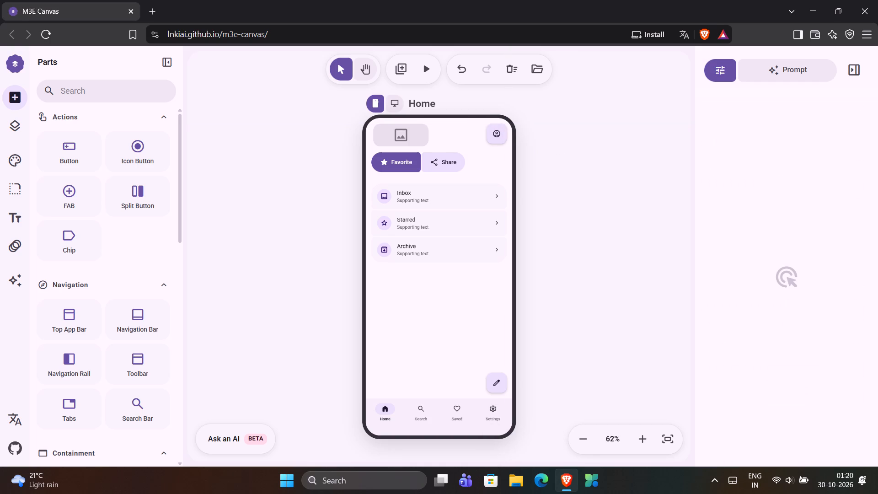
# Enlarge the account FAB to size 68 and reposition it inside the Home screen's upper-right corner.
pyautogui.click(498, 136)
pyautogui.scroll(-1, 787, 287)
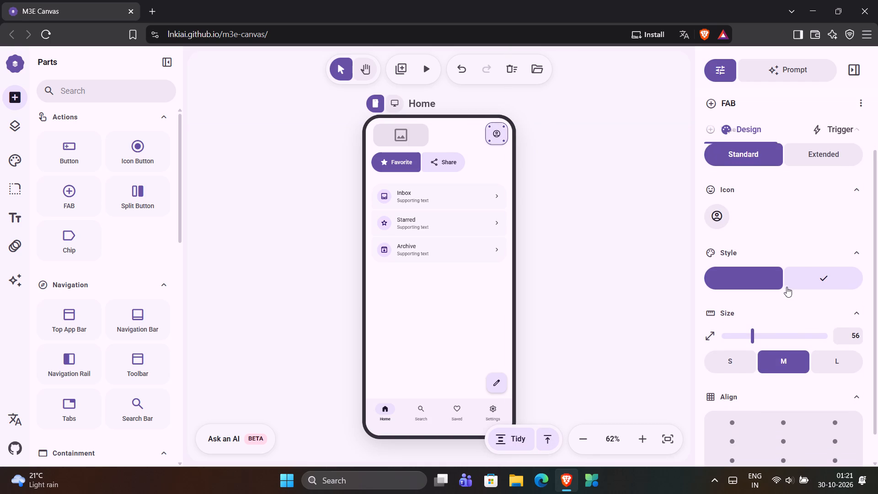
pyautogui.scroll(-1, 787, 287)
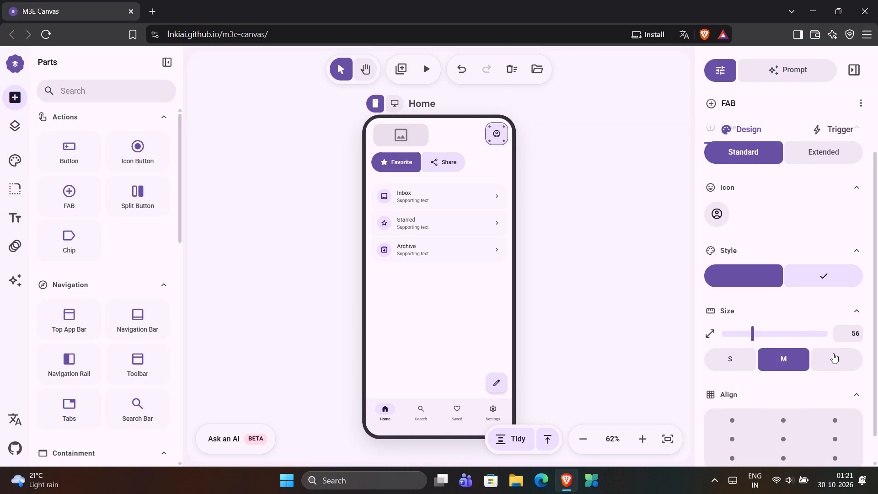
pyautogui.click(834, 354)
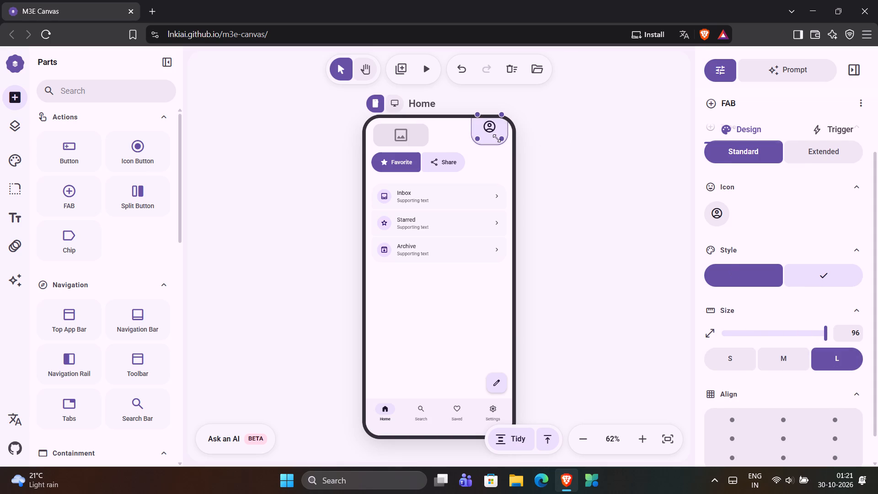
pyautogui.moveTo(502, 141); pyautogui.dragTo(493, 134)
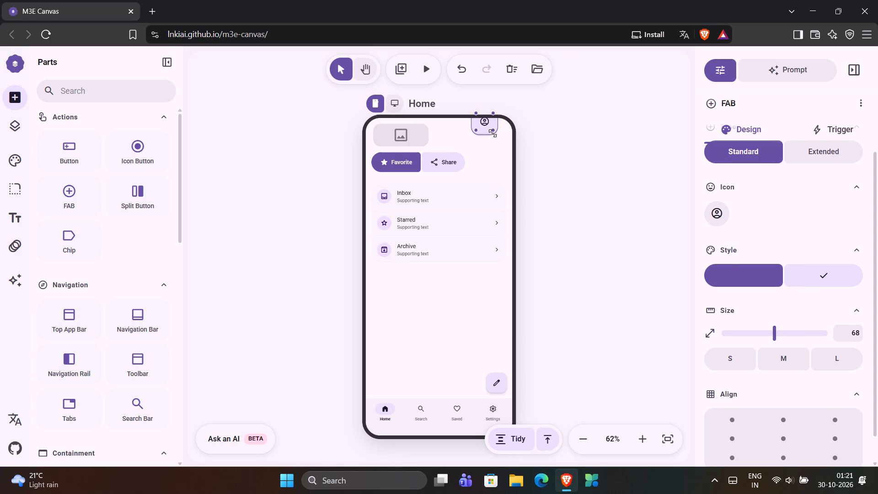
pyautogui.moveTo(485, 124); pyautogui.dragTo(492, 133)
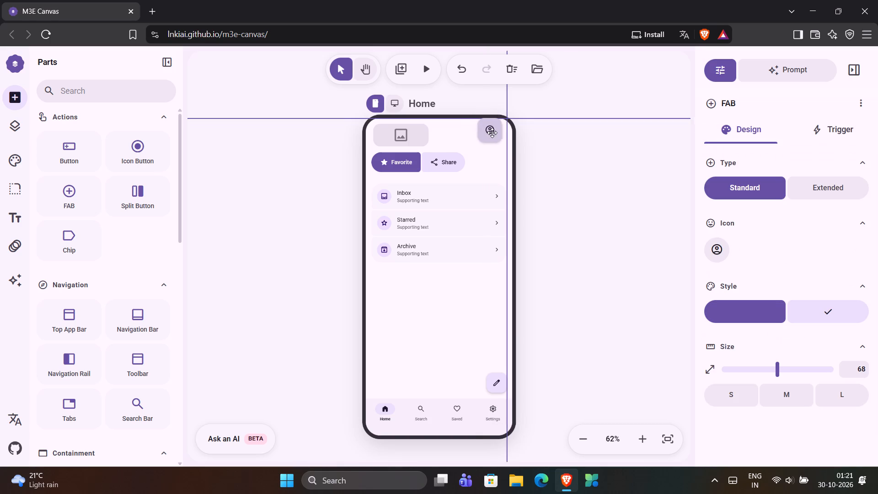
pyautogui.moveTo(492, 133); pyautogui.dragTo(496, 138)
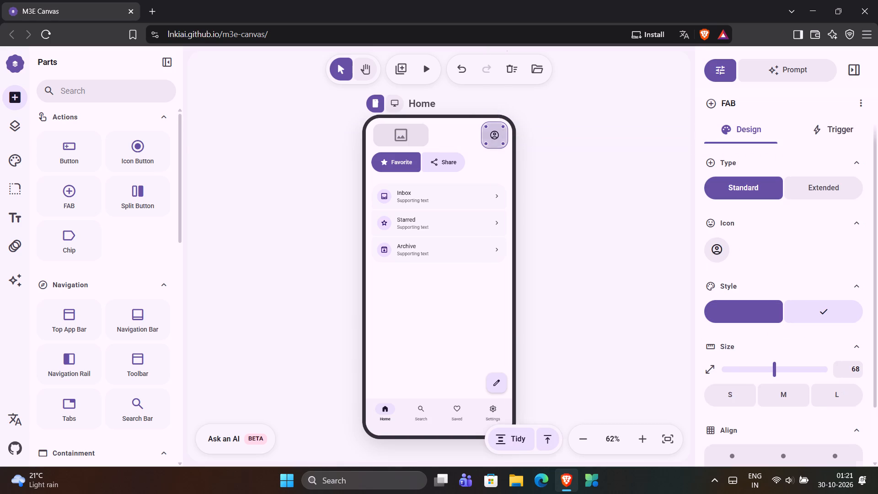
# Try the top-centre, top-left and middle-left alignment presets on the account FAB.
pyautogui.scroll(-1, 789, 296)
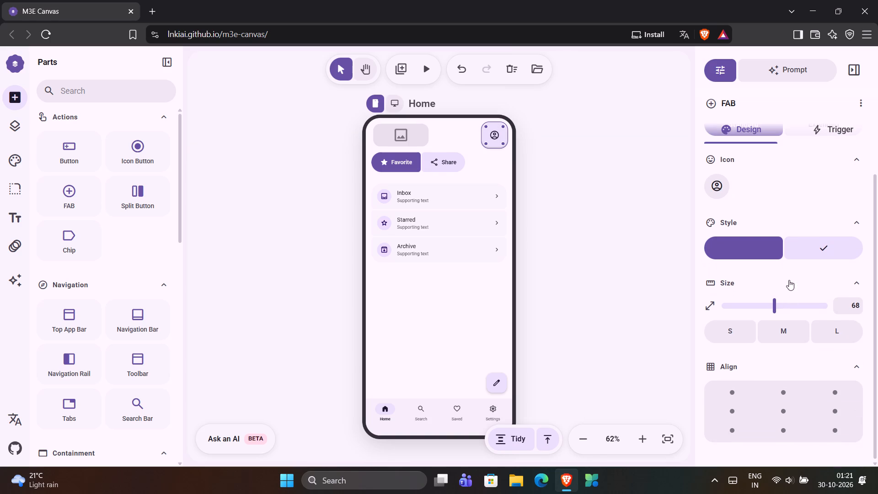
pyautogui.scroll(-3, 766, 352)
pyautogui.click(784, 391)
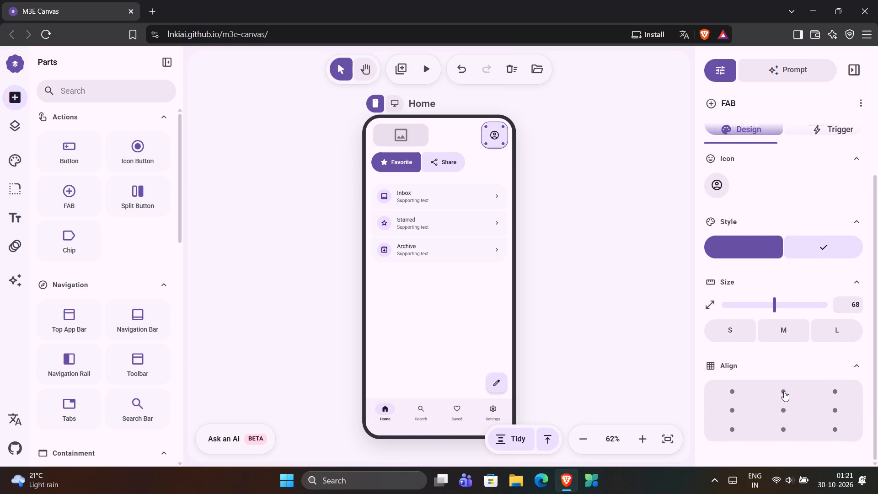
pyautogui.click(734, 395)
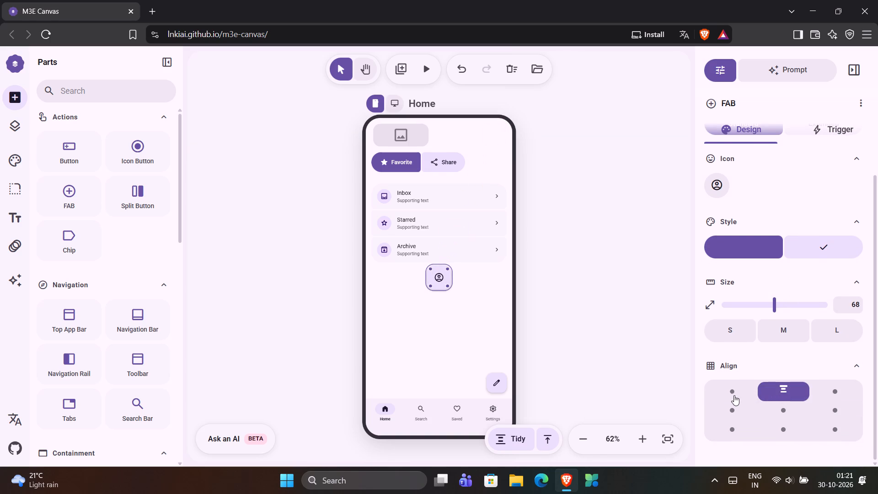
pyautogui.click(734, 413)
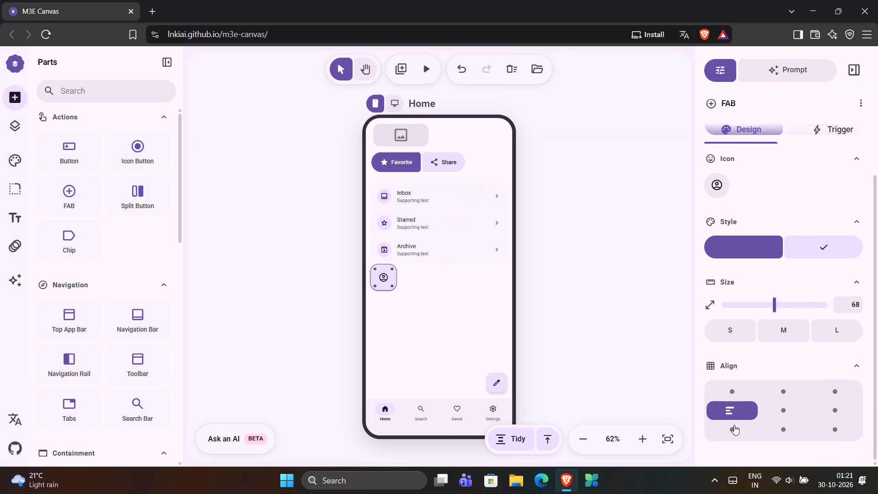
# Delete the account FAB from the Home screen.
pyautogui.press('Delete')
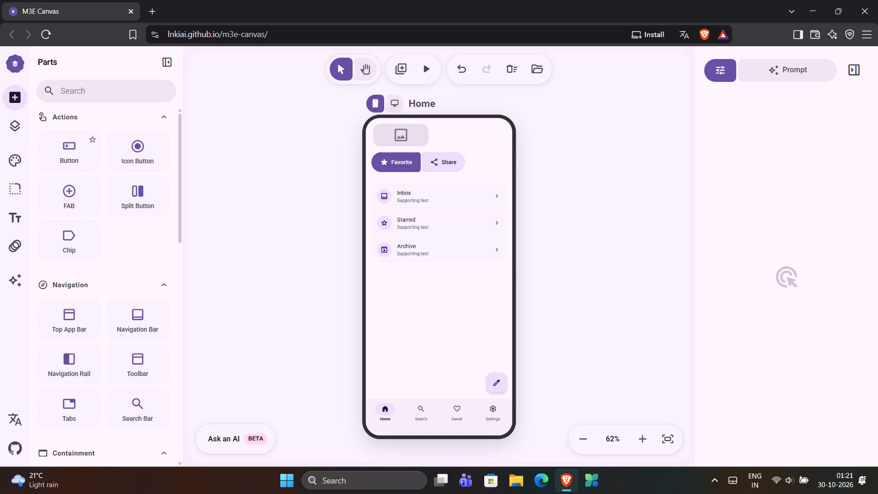
# Add an Icon Button of size 56 in the Home screen's upper-right corner, level with the image placeholder.
pyautogui.click(145, 158)
pyautogui.moveTo(136, 154); pyautogui.dragTo(494, 133)
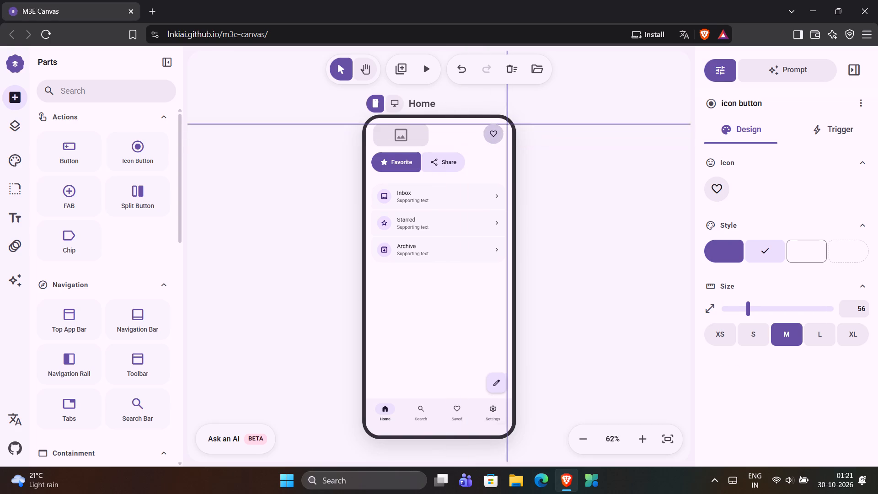
pyautogui.click(498, 138)
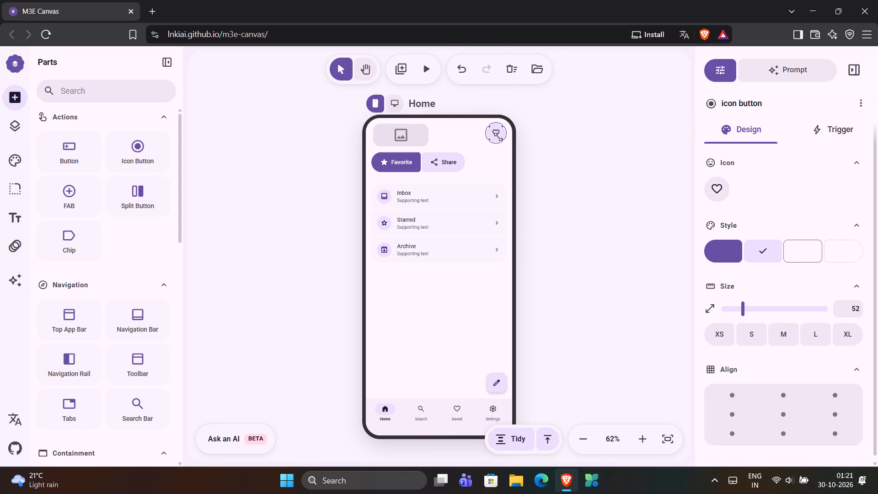
pyautogui.click(496, 133)
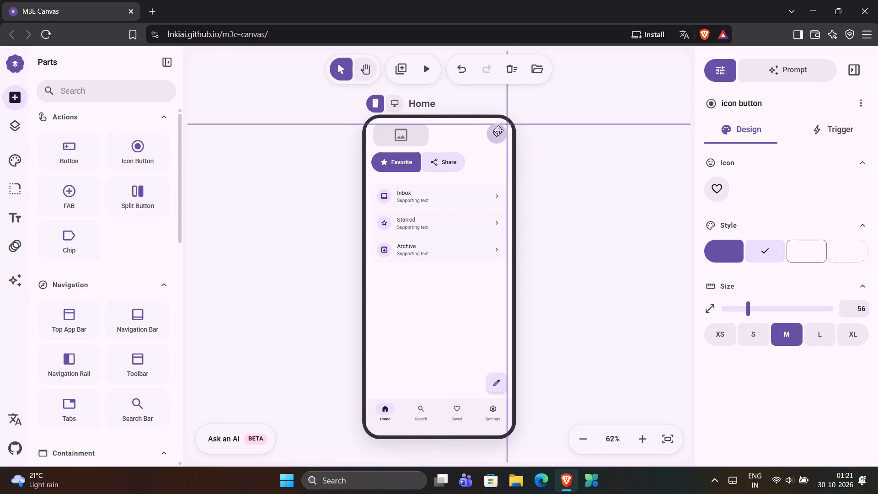
pyautogui.scroll(-1, 771, 337)
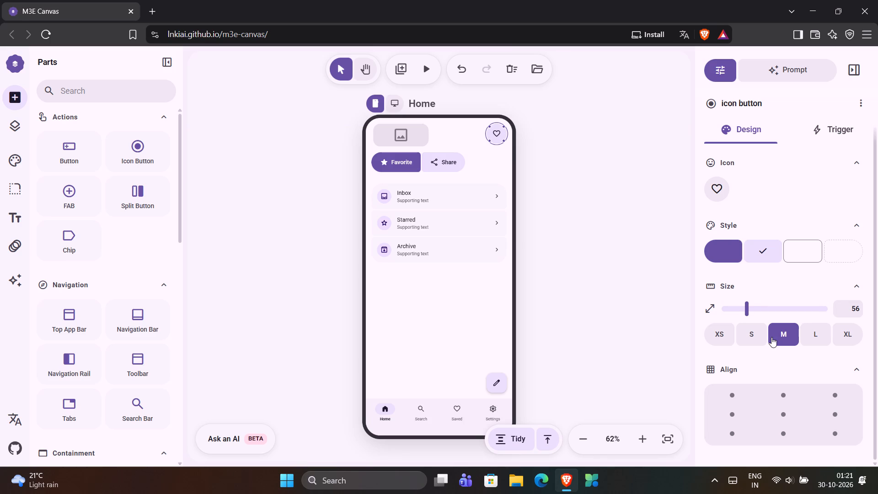
pyautogui.scroll(-1, 771, 337)
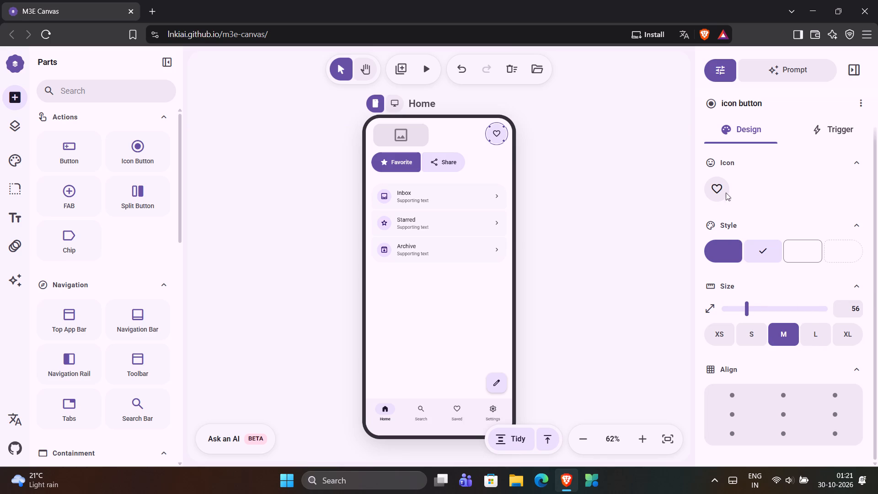
# Change the header icon button's heart icon to the circled account person.
pyautogui.click(722, 192)
pyautogui.click(758, 306)
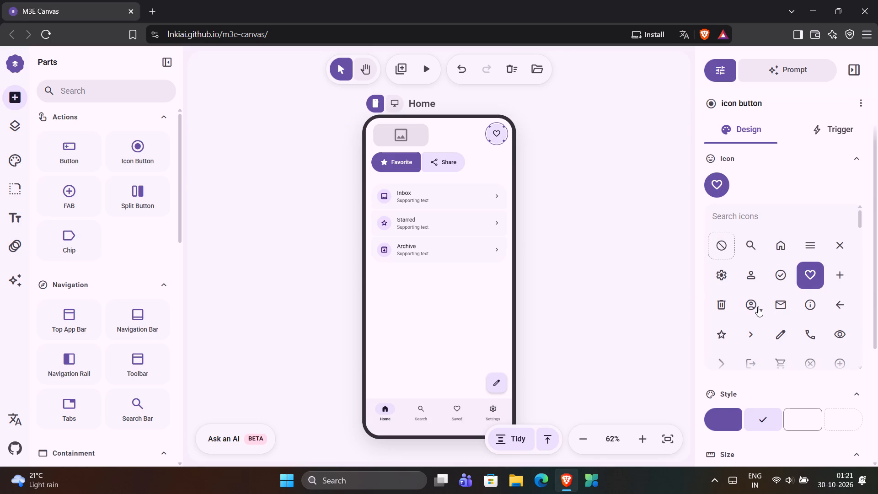
pyautogui.click(640, 257)
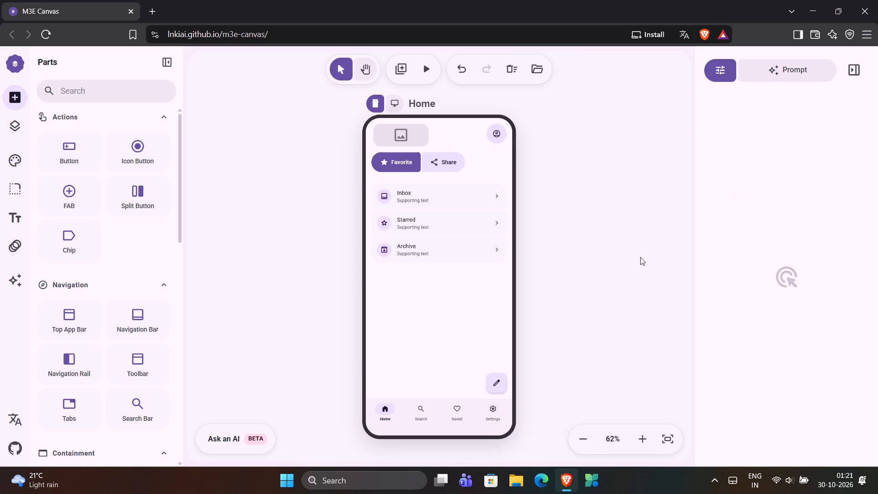
# Delete the Share button from the Home screen.
pyautogui.click(473, 173)
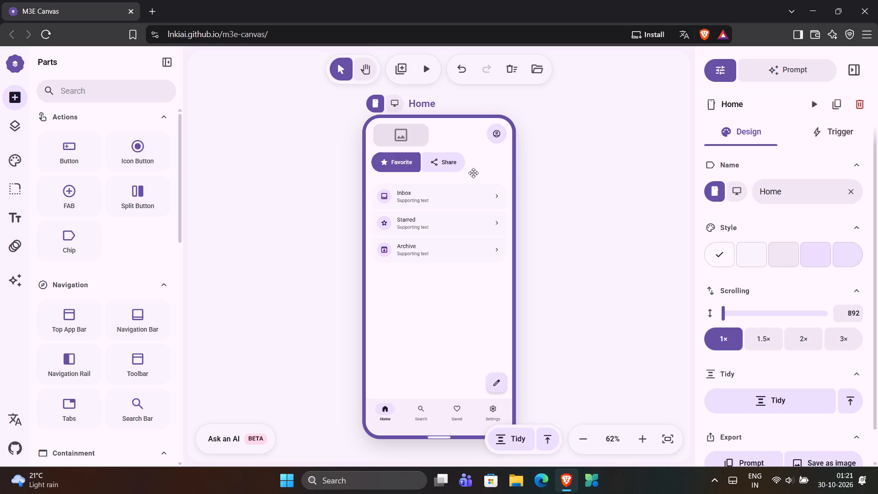
pyautogui.click(473, 173)
pyautogui.click(448, 162)
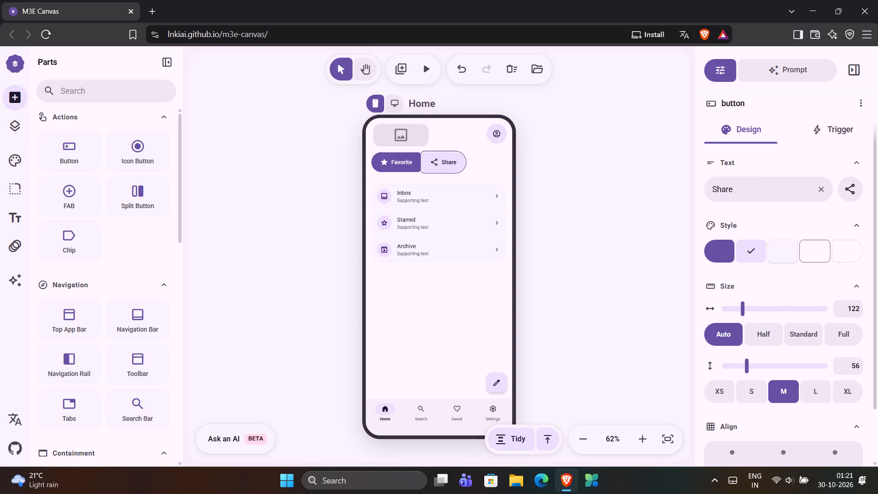
pyautogui.press('Delete')
# Move the Favorite button to the Home screen's right edge, just below the account icon button.
pyautogui.click(410, 169)
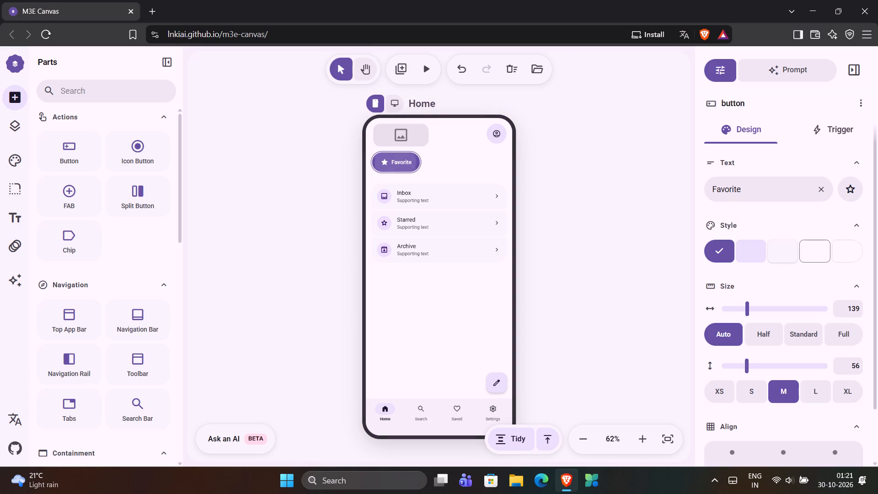
pyautogui.moveTo(412, 161); pyautogui.dragTo(503, 158)
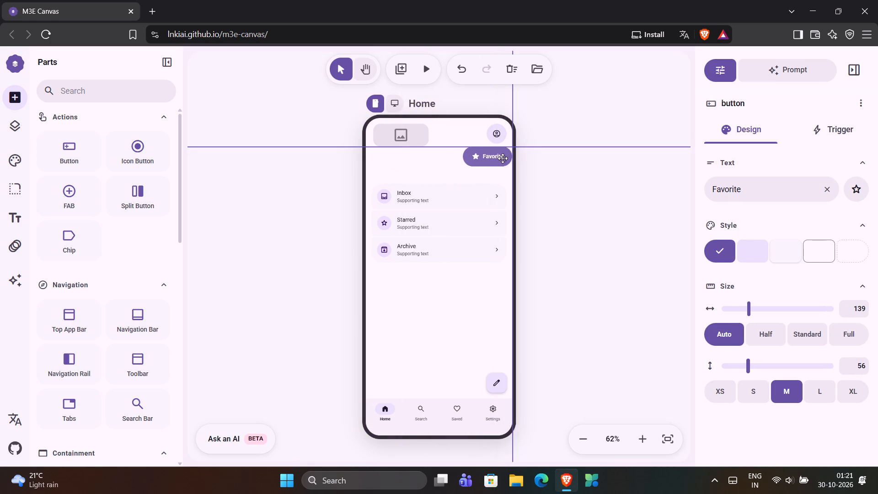
pyautogui.moveTo(503, 158); pyautogui.dragTo(502, 157)
pyautogui.click(560, 168)
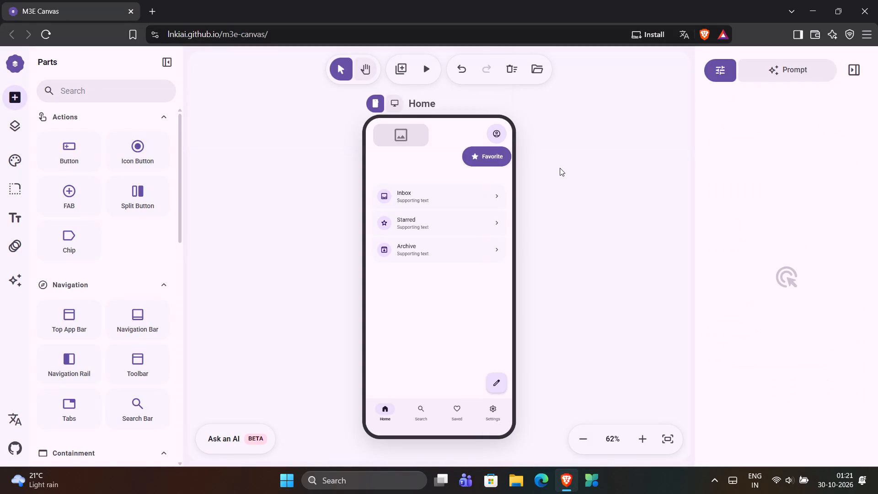
# Remove the star icon from the Favorite button.
pyautogui.click(499, 160)
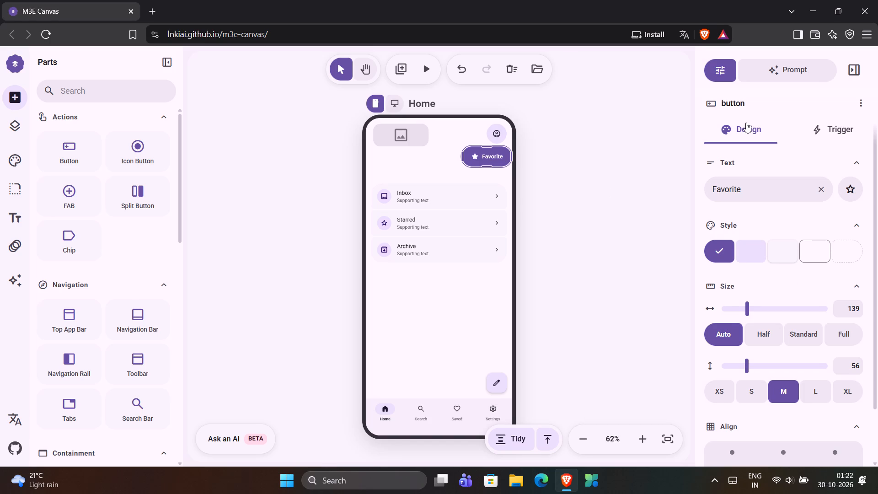
pyautogui.click(851, 184)
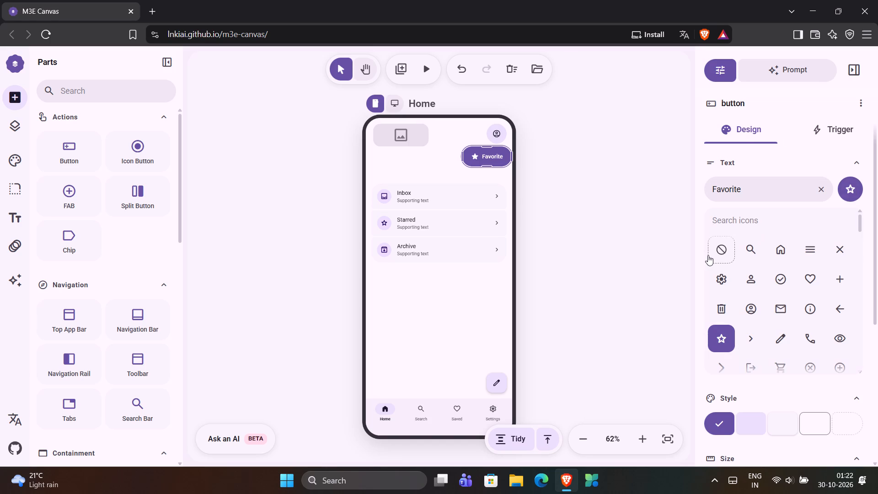
pyautogui.click(708, 255)
# Change the Favorite button's text to "My Schedule".
pyautogui.moveTo(785, 183); pyautogui.dragTo(626, 208)
pyautogui.write('My')
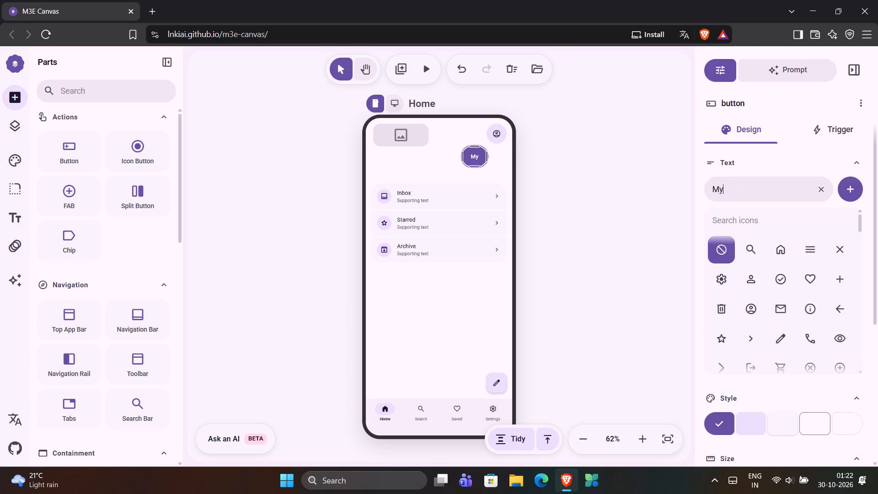
pyautogui.press('space')
pyautogui.write('Chedule')
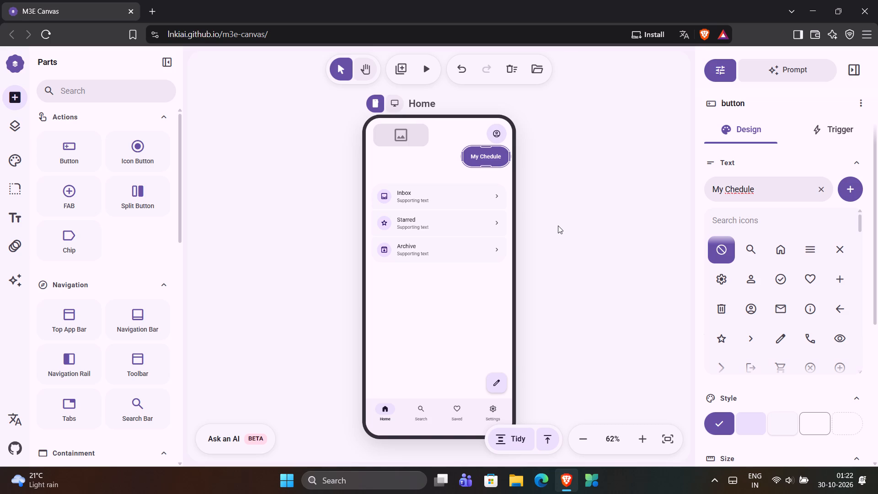
pyautogui.click(728, 188)
pyautogui.press('BackSpace')
pyautogui.write('Sc')
pyautogui.click(762, 190)
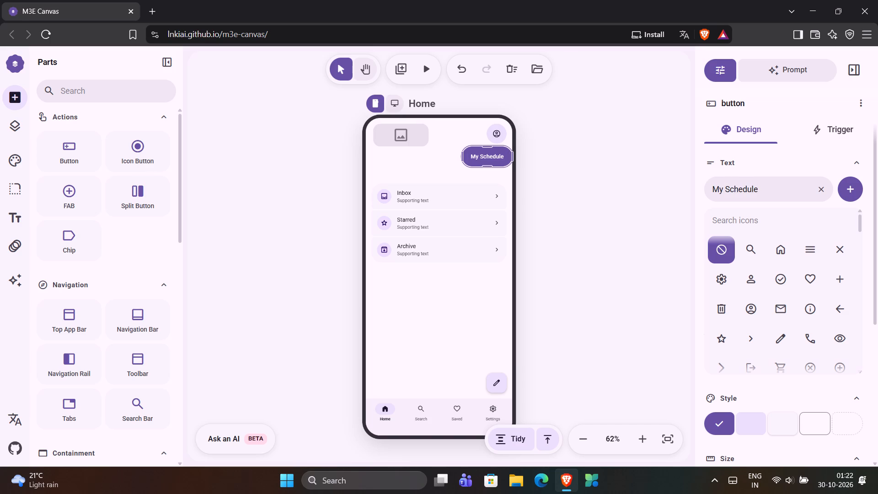
pyautogui.click(744, 189)
pyautogui.press('BackSpace')
pyautogui.press('e')
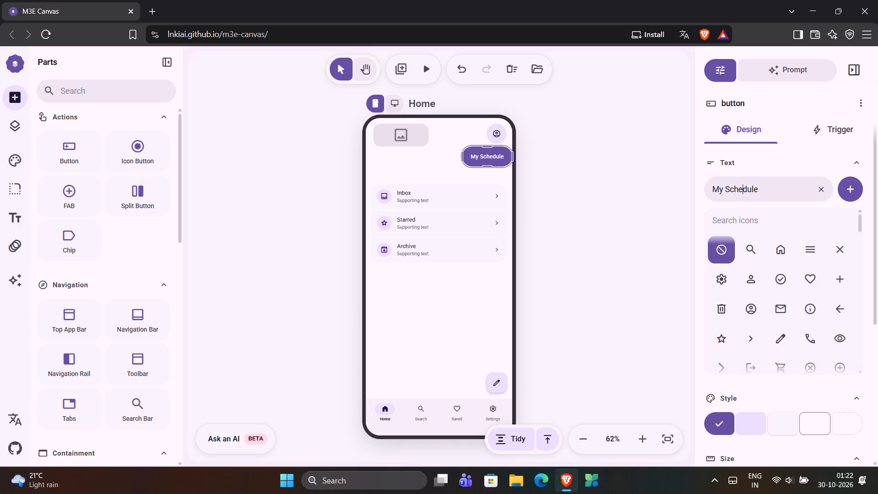
# Try other styles on the My Schedule button and settle on the light purple filled style.
pyautogui.scroll(4, 766, 260)
pyautogui.scroll(-2, 766, 260)
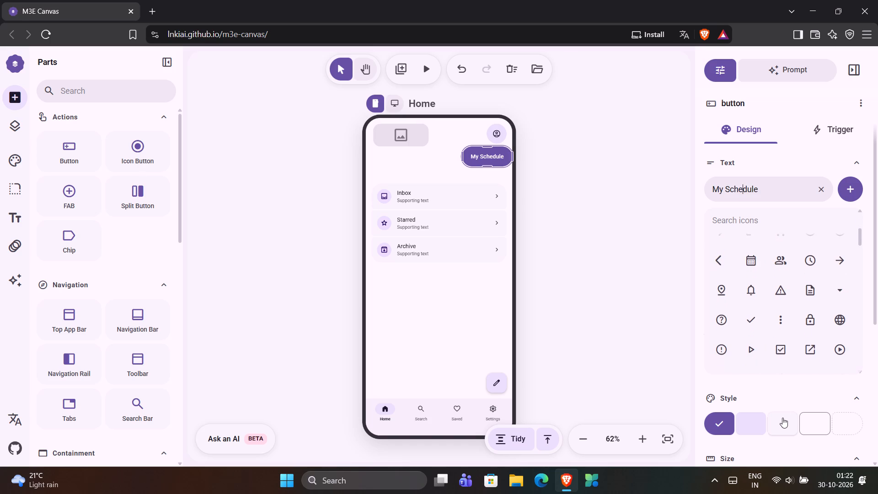
pyautogui.click(782, 418)
pyautogui.click(765, 423)
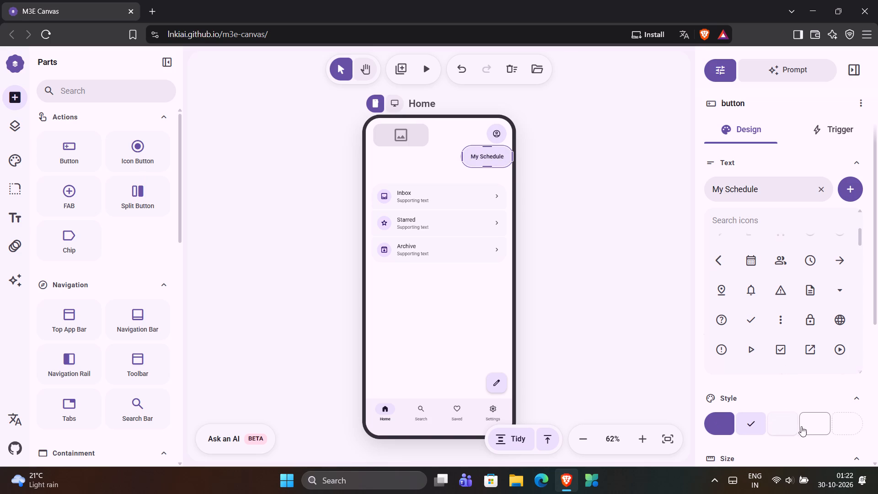
pyautogui.click(838, 425)
pyautogui.click(756, 427)
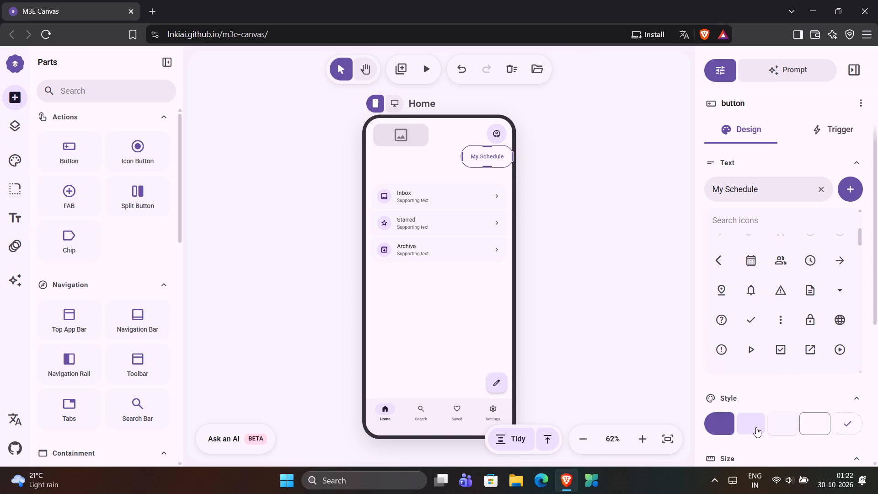
pyautogui.click(612, 284)
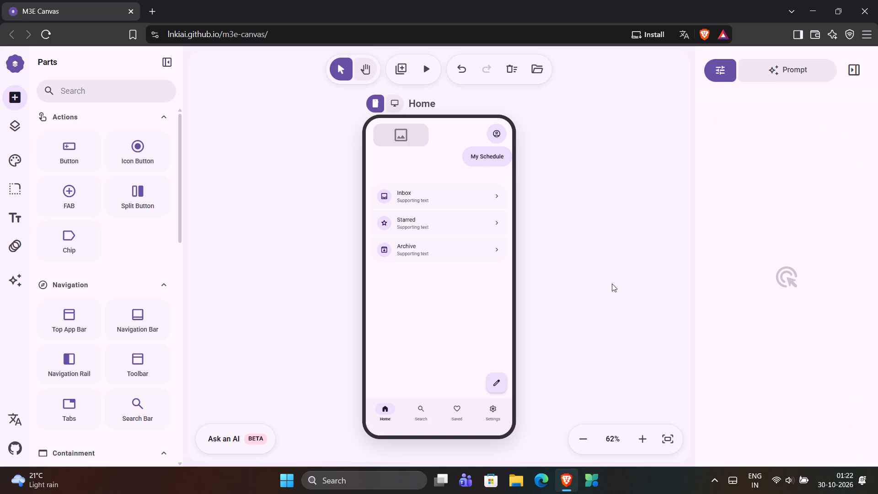
# Shrink the My Schedule button to size S, with a height of 40.
pyautogui.click(498, 153)
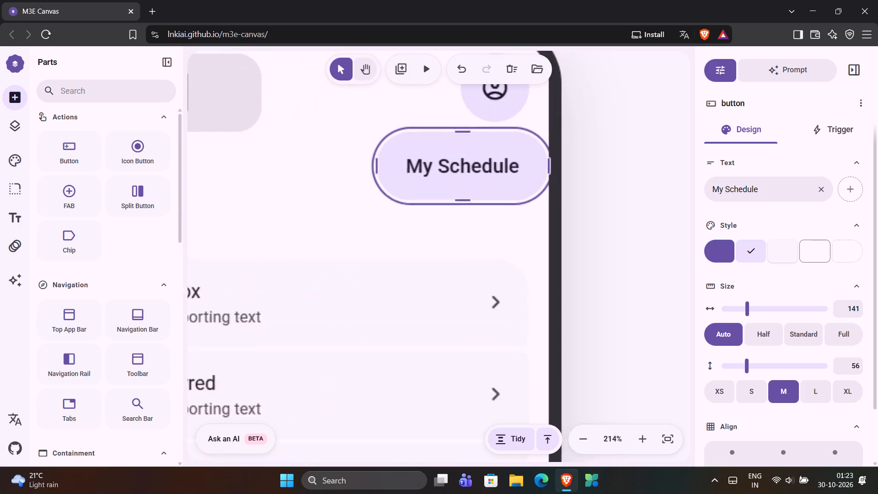
pyautogui.moveTo(455, 213); pyautogui.dragTo(459, 194)
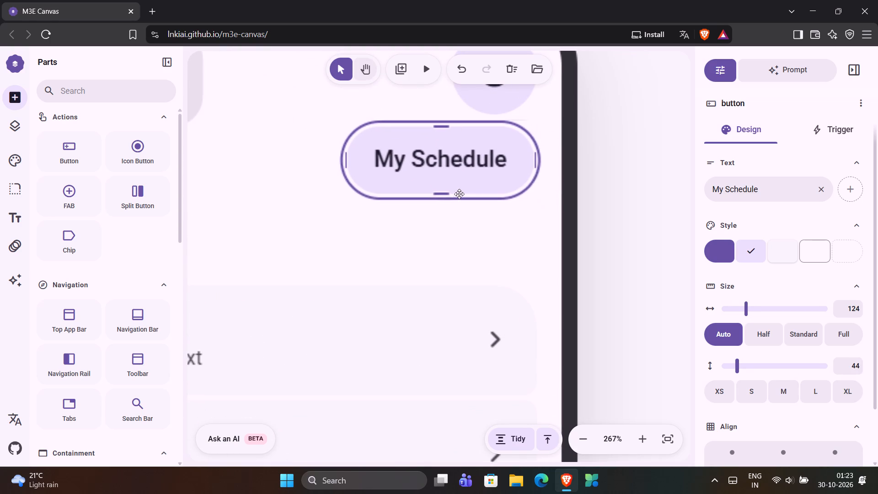
pyautogui.moveTo(459, 194); pyautogui.dragTo(460, 191)
# Move the My Schedule button below the account icon button, lining up its right edge with the list items.
pyautogui.moveTo(486, 180); pyautogui.dragTo(492, 186)
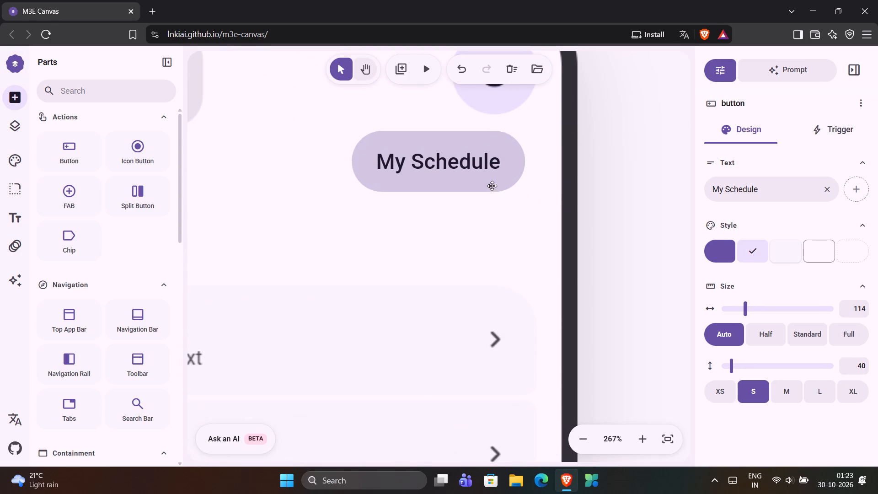
pyautogui.moveTo(492, 186); pyautogui.dragTo(501, 189)
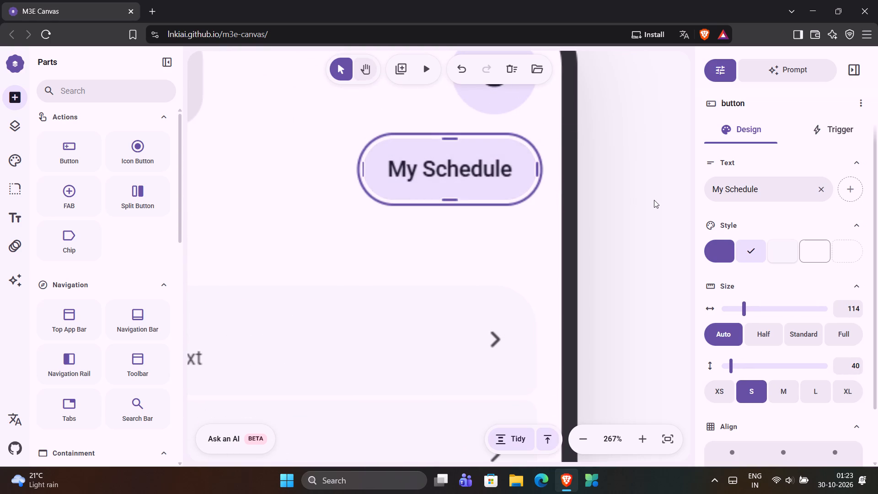
pyautogui.click(654, 200)
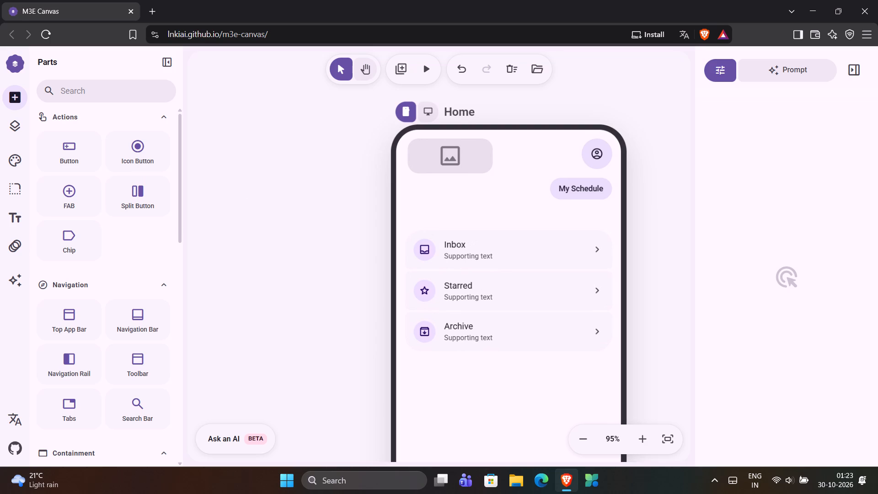
# Add a Text Field to the Home screen between the logo image placeholder and the Inbox list item.
pyautogui.scroll(-5, 131, 272)
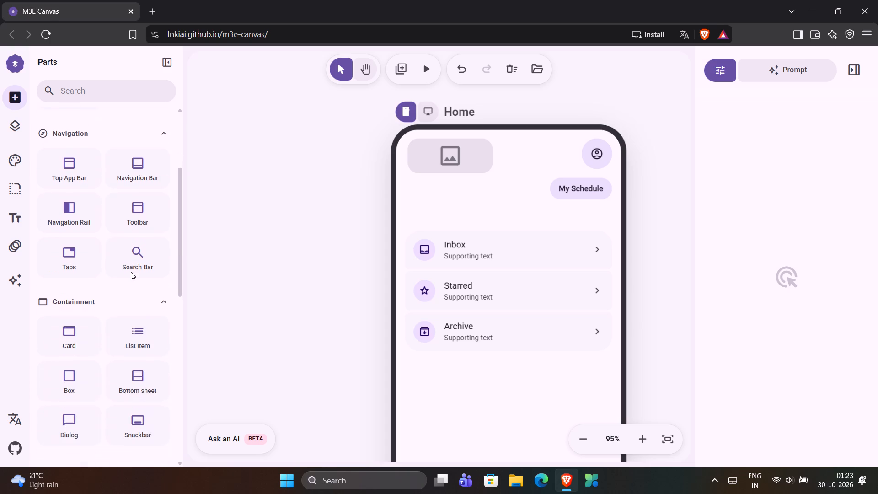
pyautogui.scroll(-5, 131, 272)
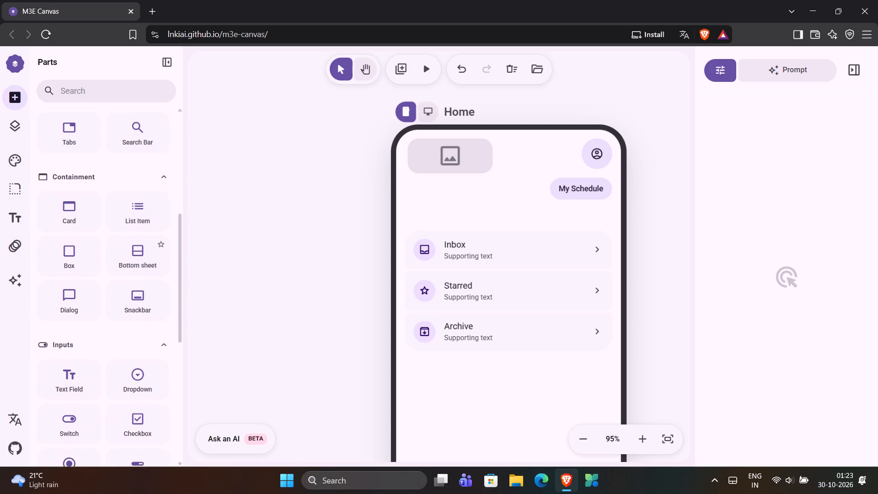
pyautogui.scroll(-2, 131, 272)
pyautogui.moveTo(77, 268); pyautogui.dragTo(112, 268)
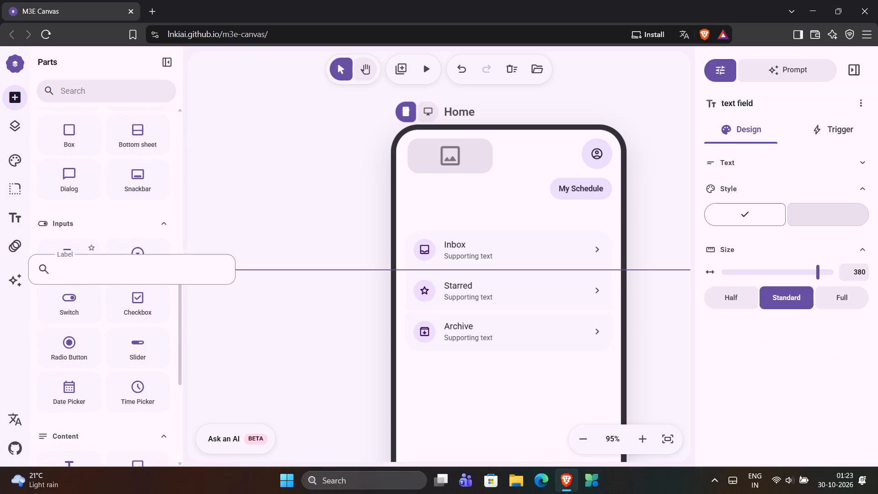
pyautogui.moveTo(112, 268); pyautogui.dragTo(441, 202)
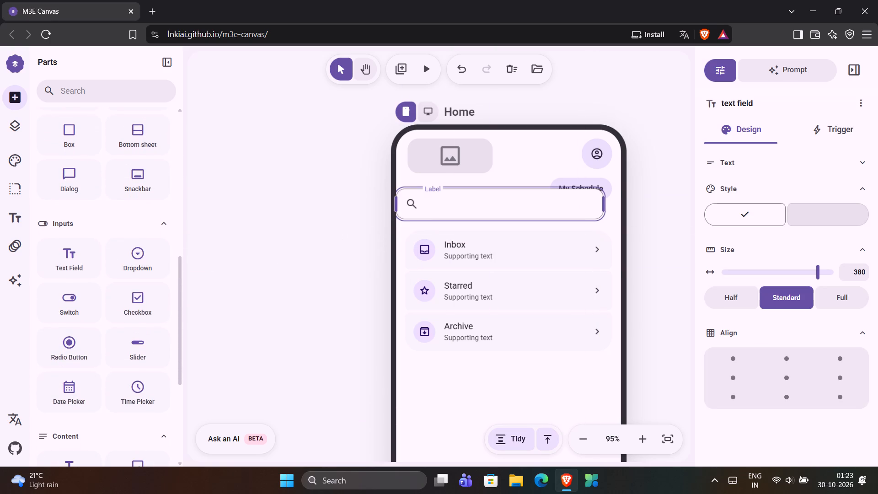
pyautogui.click(441, 202)
pyautogui.click(441, 202)
# Narrow the text field to a width of 160 and place it beside the My Schedule button, under the image placeholder.
pyautogui.scroll(2, 713, 199)
pyautogui.click(730, 160)
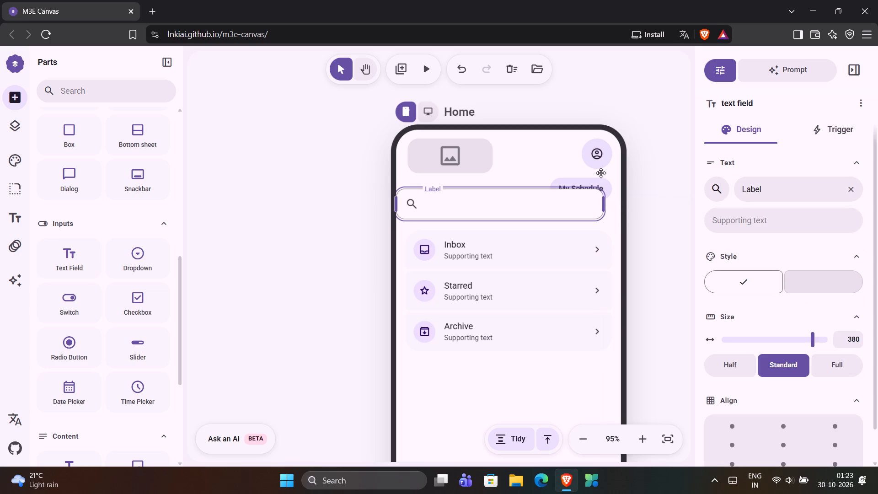
pyautogui.moveTo(605, 208); pyautogui.dragTo(502, 206)
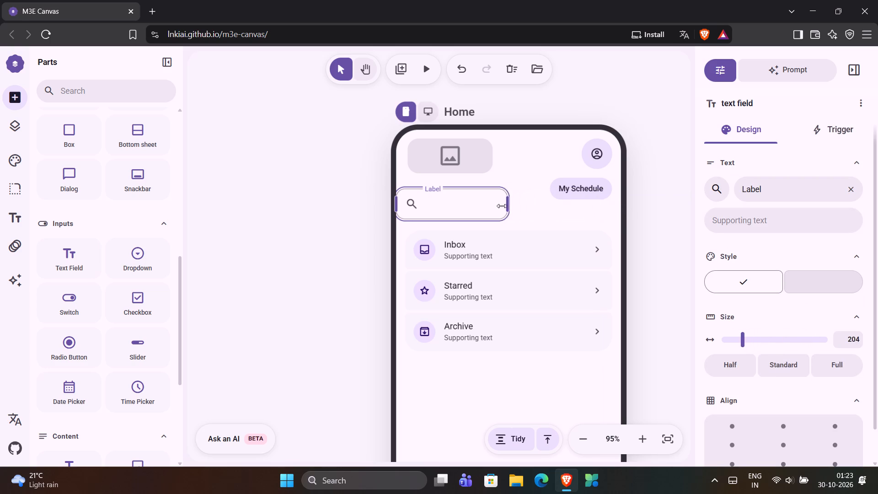
pyautogui.moveTo(502, 206); pyautogui.dragTo(480, 206)
pyautogui.moveTo(455, 207); pyautogui.dragTo(477, 206)
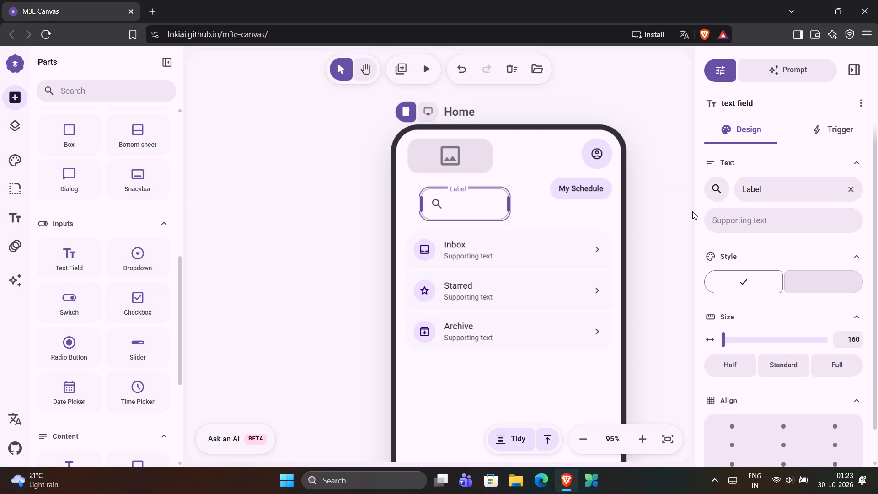
# Change the text field's label to "Good Morning".
pyautogui.moveTo(804, 192); pyautogui.dragTo(742, 190)
pyautogui.moveTo(742, 190); pyautogui.dragTo(682, 193)
pyautogui.hotkey('shift', 'g')
pyautogui.write('ood')
pyautogui.press('space')
pyautogui.write('Morning')
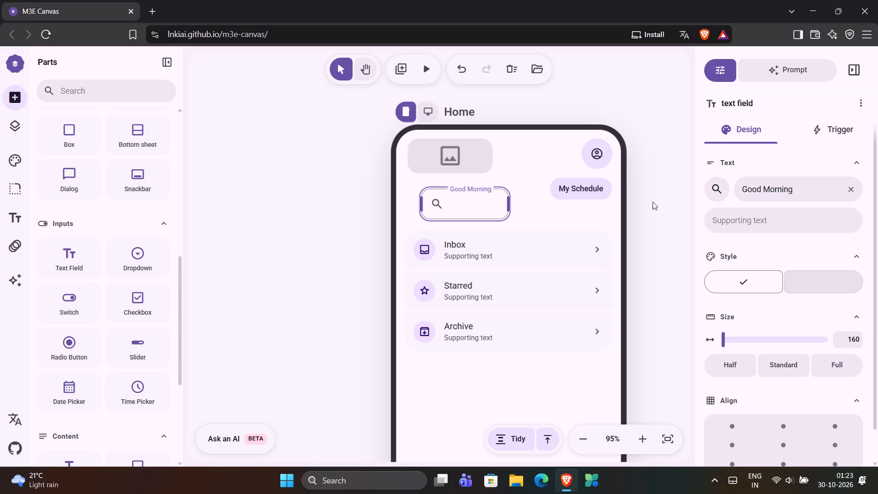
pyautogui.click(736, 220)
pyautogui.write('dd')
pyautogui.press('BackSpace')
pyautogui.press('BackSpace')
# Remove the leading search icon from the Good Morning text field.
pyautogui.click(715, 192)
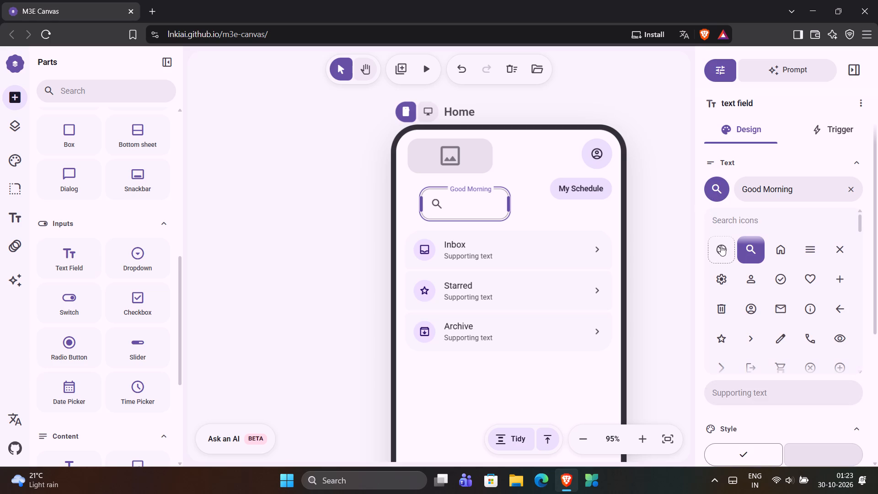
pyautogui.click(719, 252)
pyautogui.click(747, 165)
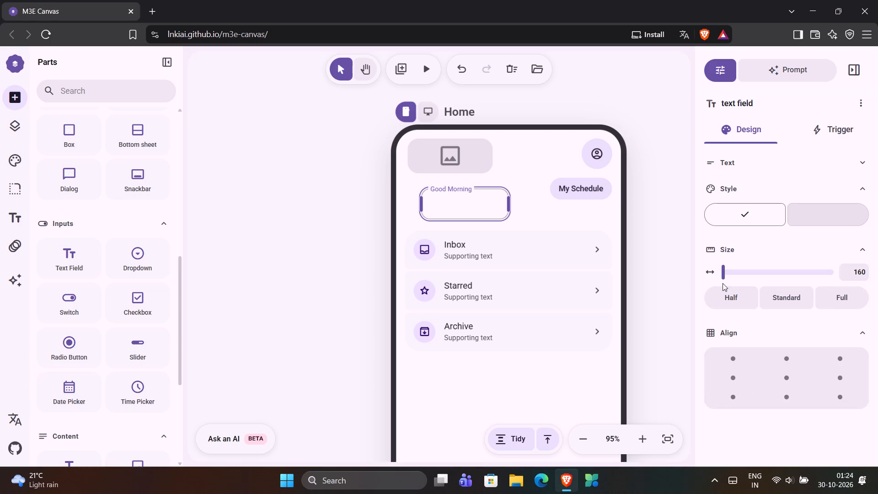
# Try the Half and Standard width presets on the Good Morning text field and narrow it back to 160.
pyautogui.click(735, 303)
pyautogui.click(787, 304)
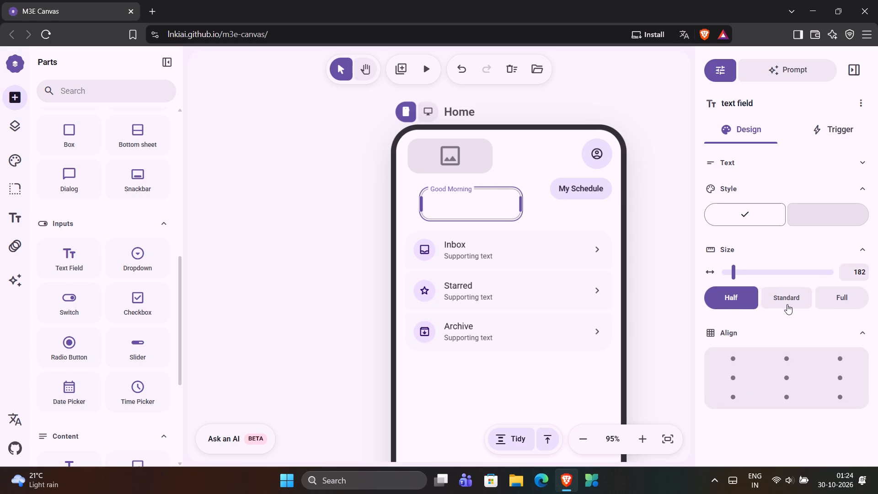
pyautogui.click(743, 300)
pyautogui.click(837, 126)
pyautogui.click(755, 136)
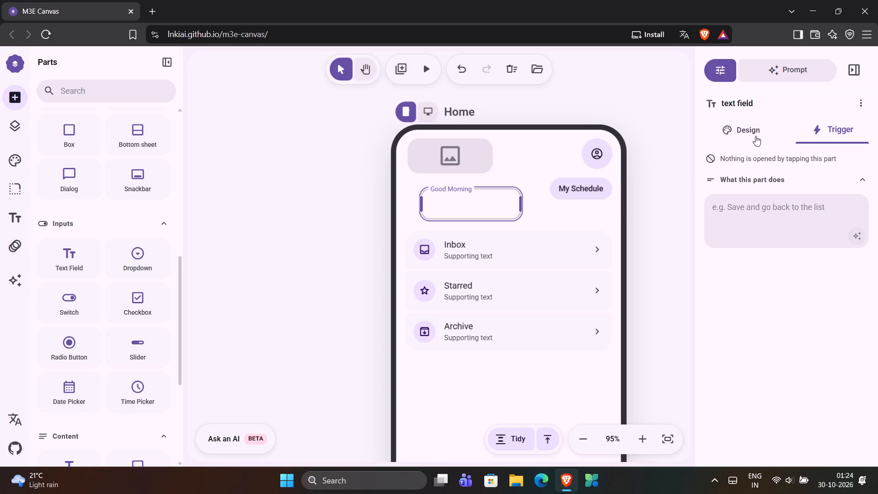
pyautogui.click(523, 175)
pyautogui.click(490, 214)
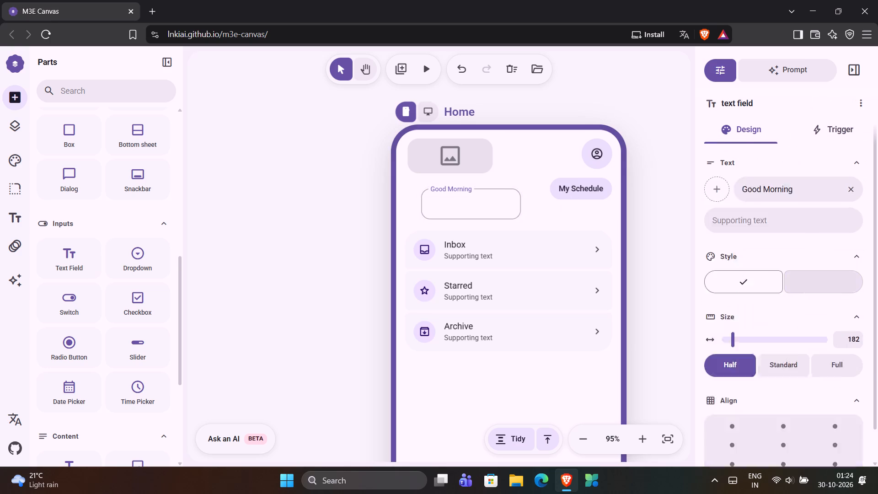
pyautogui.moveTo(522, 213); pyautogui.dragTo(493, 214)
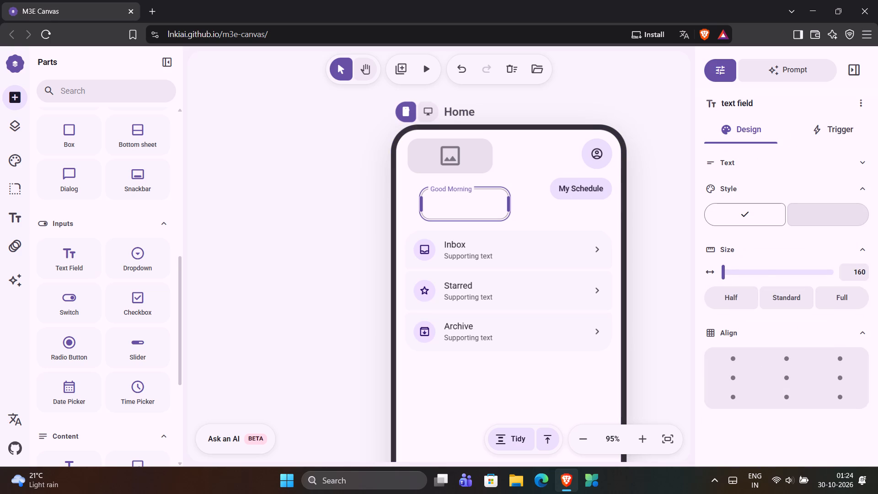
# Delete the Good Morning text field from the Home screen.
pyautogui.click(528, 208)
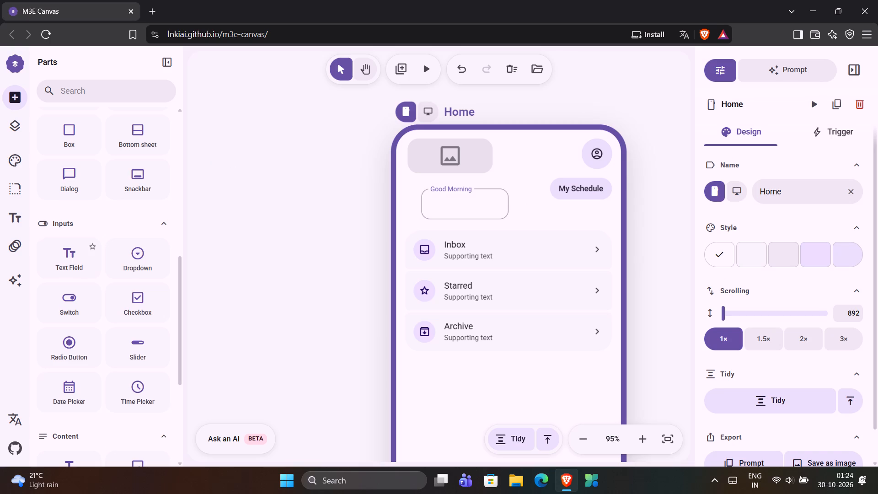
pyautogui.click(462, 212)
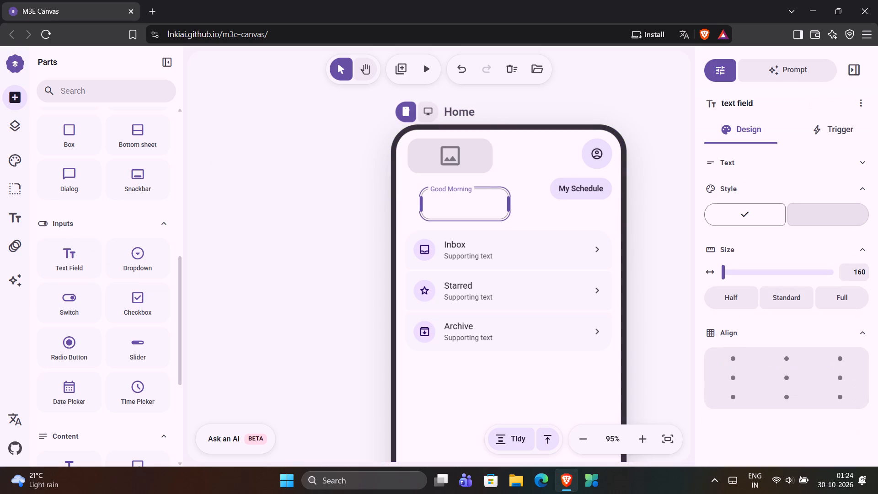
pyautogui.click(682, 201)
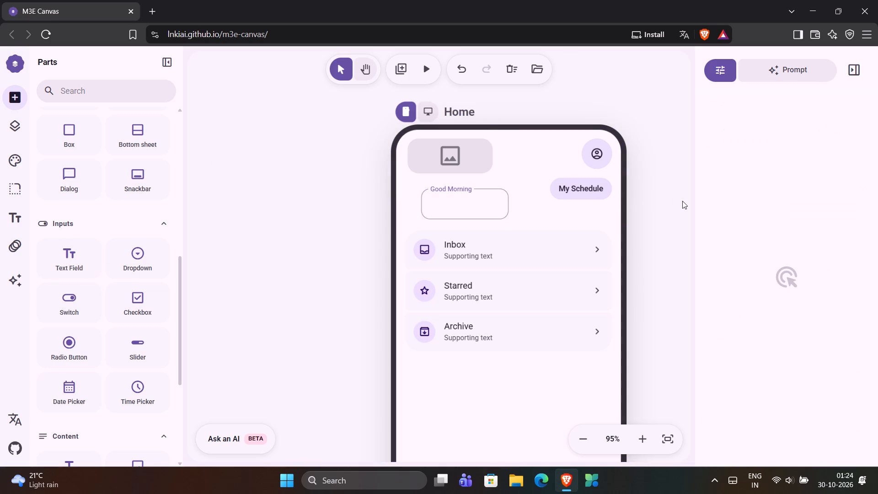
pyautogui.scroll(-5, 108, 279)
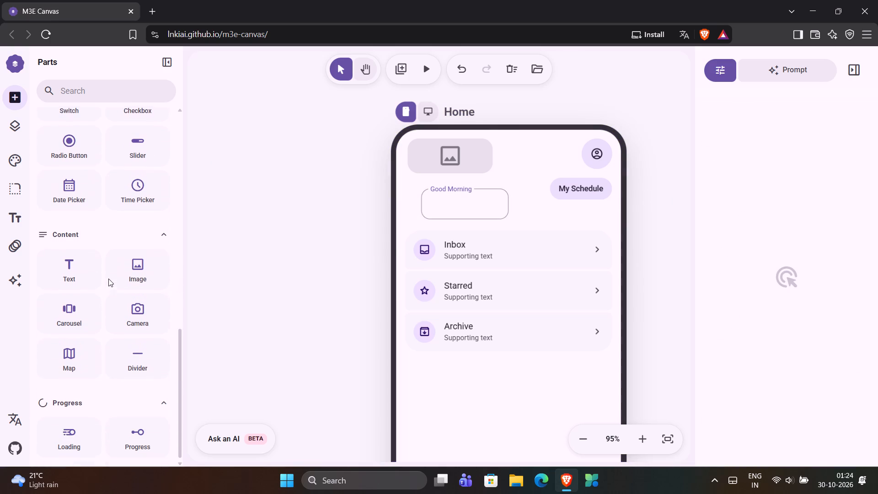
pyautogui.click(462, 211)
pyautogui.press('Delete')
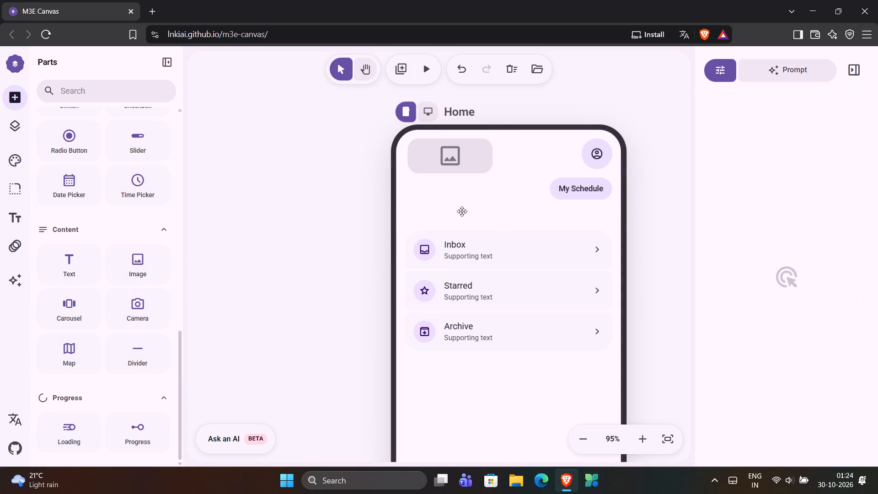
# Look through the project's AI provider, motion, corner shape and layer settings.
pyautogui.click(798, 60)
pyautogui.click(714, 73)
pyautogui.click(21, 289)
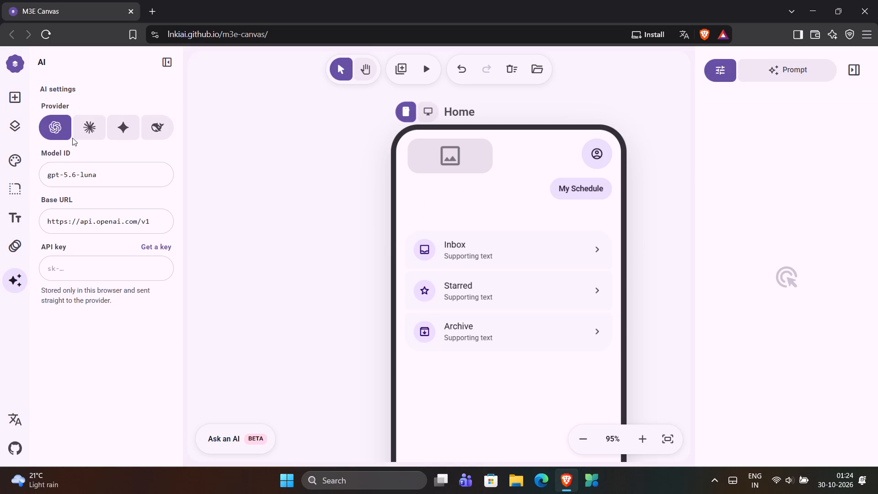
pyautogui.click(92, 128)
pyautogui.click(60, 128)
pyautogui.click(16, 244)
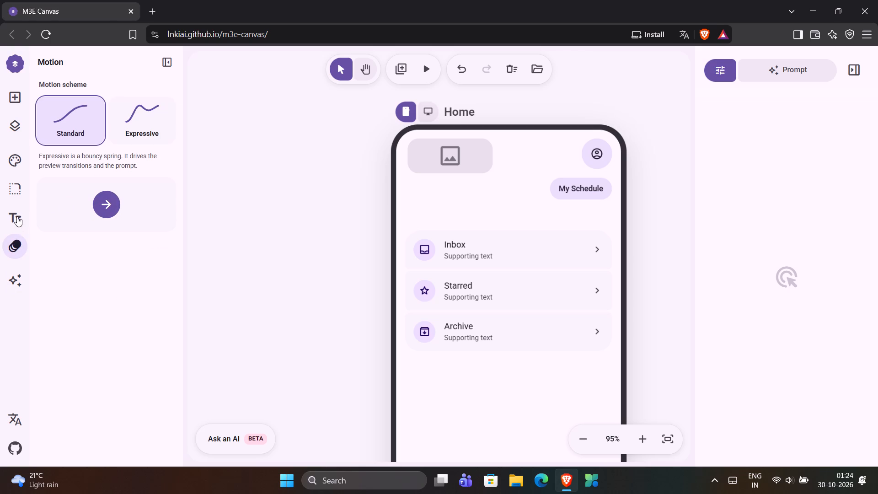
pyautogui.click(15, 207)
pyautogui.click(14, 186)
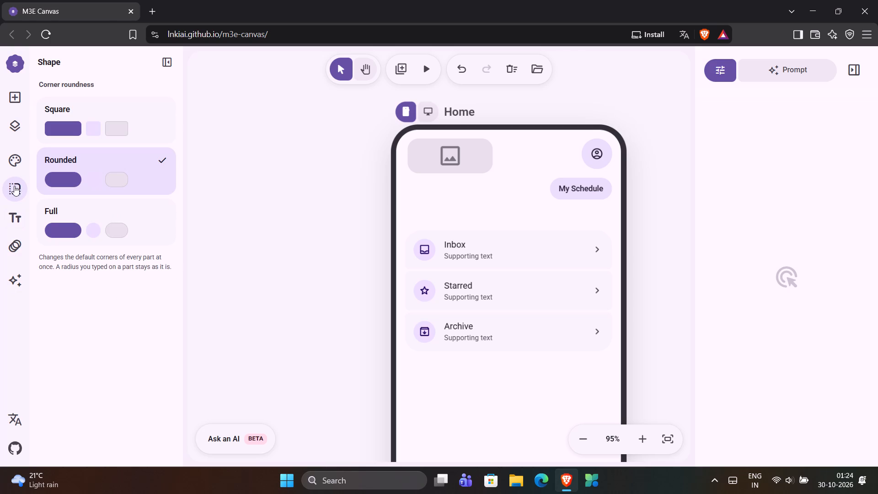
pyautogui.click(12, 154)
pyautogui.click(18, 127)
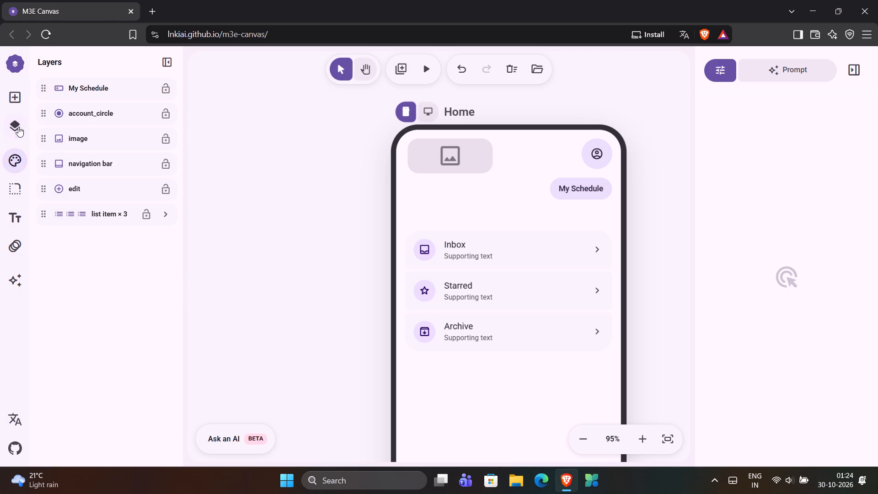
# Add a Text part to the Home screen between the image placeholder and the Inbox list item.
pyautogui.click(25, 101)
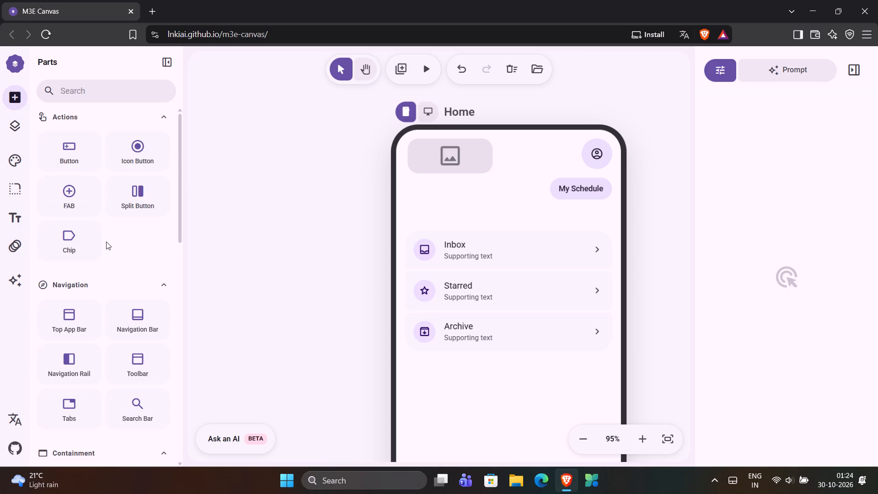
pyautogui.scroll(-7, 87, 284)
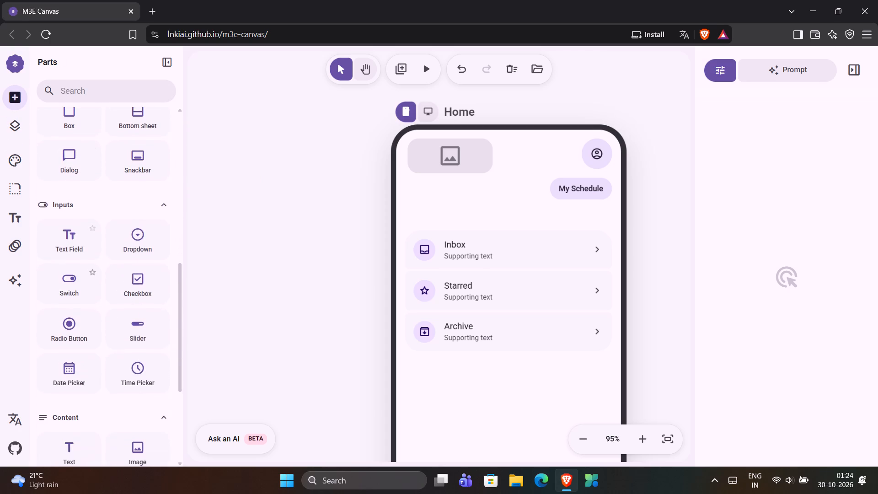
pyautogui.scroll(-3, 87, 284)
pyautogui.moveTo(81, 286); pyautogui.dragTo(455, 170)
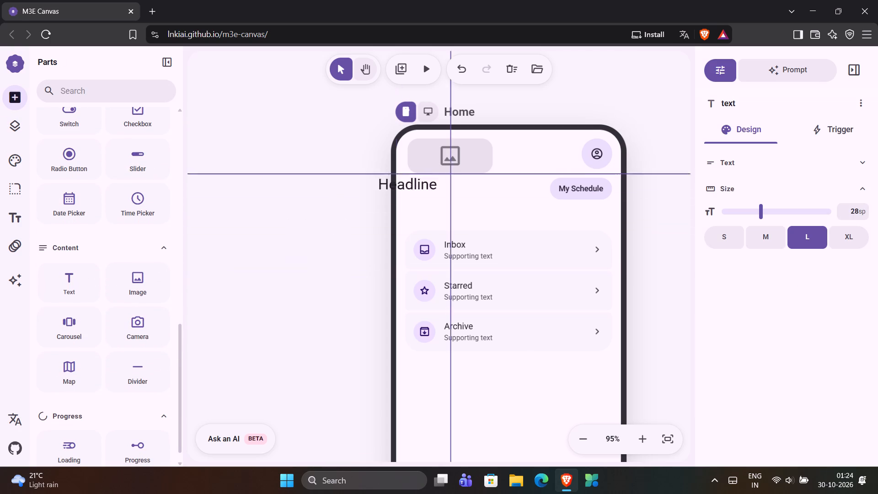
pyautogui.moveTo(455, 170); pyautogui.dragTo(457, 195)
pyautogui.doubleClick(457, 195)
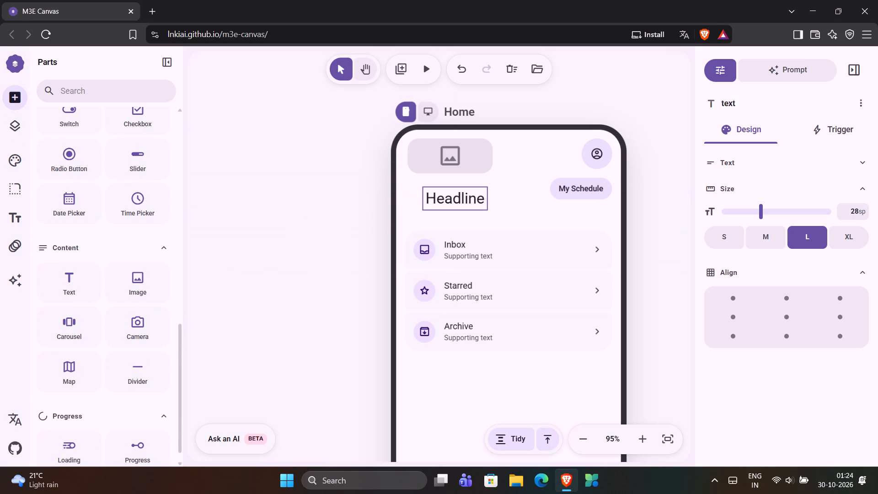
# Change the headline text to "Good Morning" and make it bold.
pyautogui.click(772, 170)
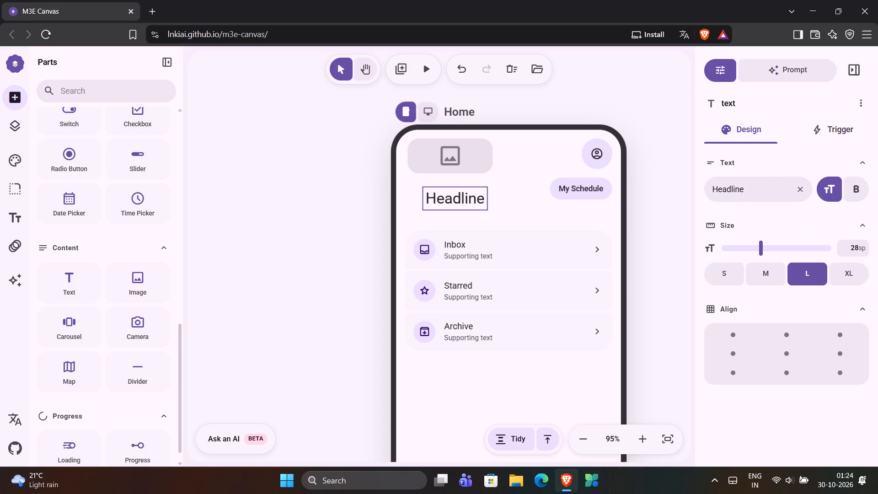
pyautogui.click(752, 194)
pyautogui.hotkey('ctrl', 'a')
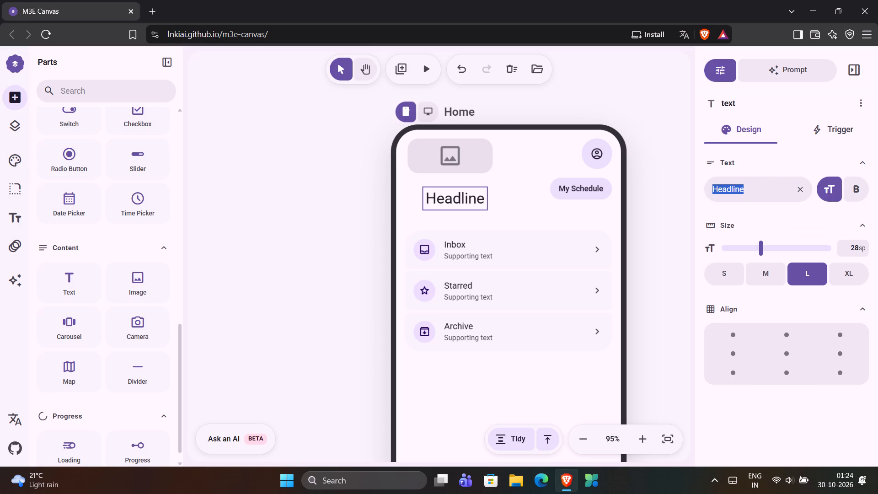
pyautogui.hotkey('shift', 'g')
pyautogui.write('ood Morning')
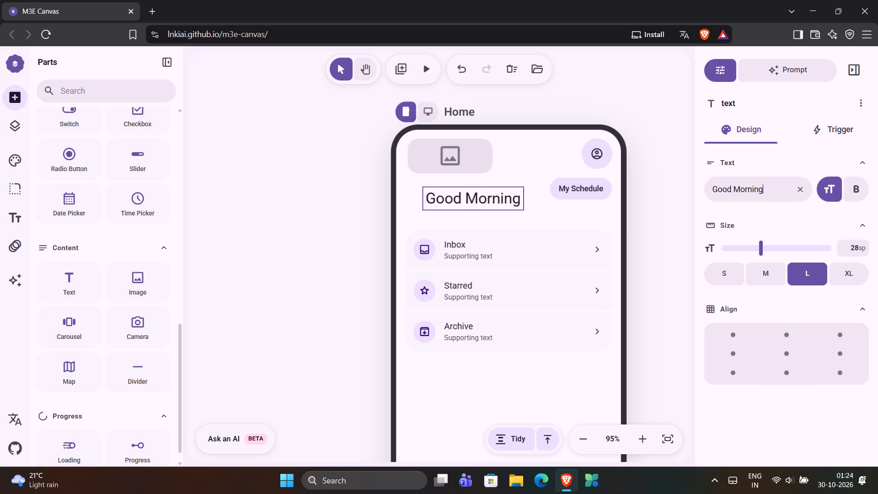
pyautogui.click(856, 185)
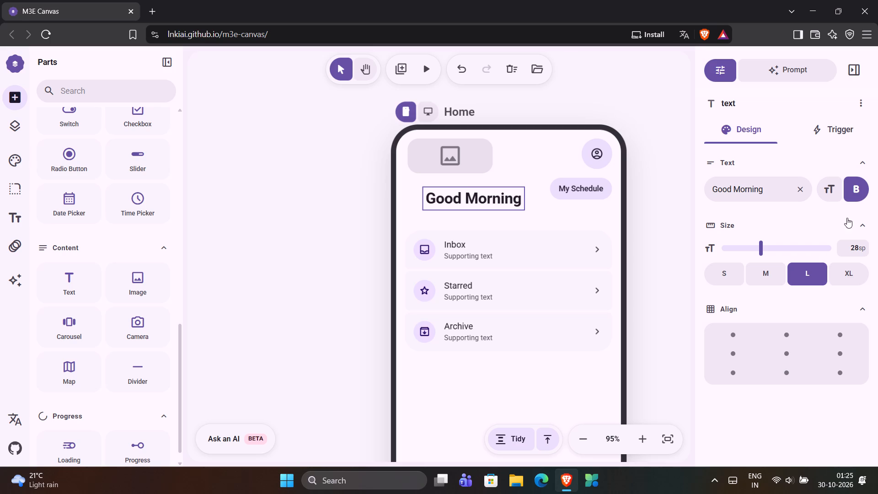
# Move the Good Morning text level with the My Schedule button, lining up its left edge with the image placeholder.
pyautogui.moveTo(478, 207); pyautogui.dragTo(458, 196)
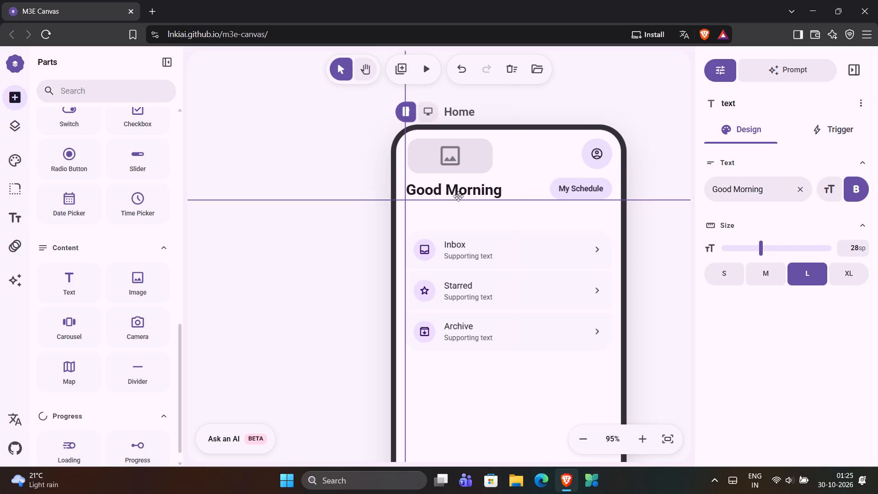
pyautogui.moveTo(458, 196); pyautogui.dragTo(455, 197)
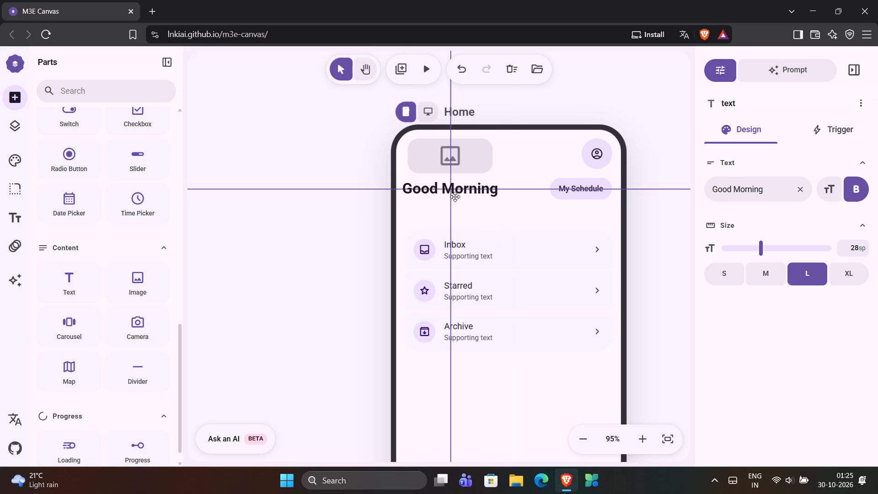
pyautogui.moveTo(455, 197); pyautogui.dragTo(458, 194)
pyautogui.click(633, 180)
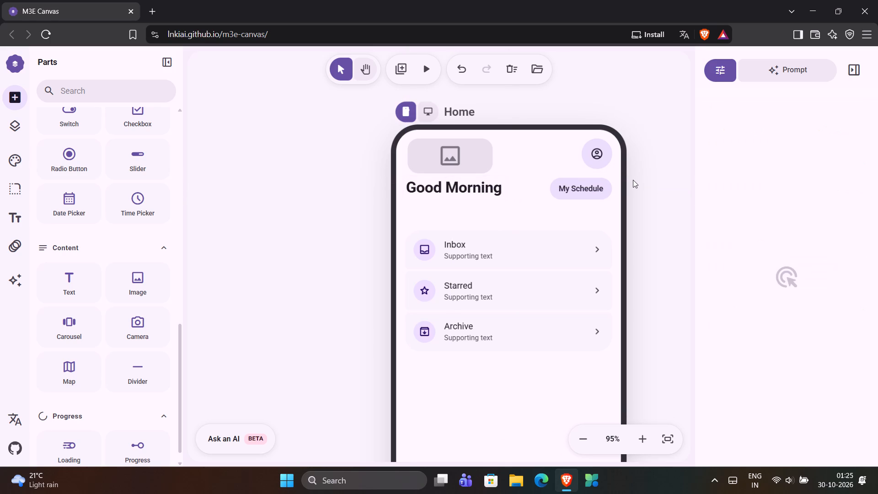
# Reduce the image placeholder's height to 48, keeping its top edge in place.
pyautogui.click(473, 164)
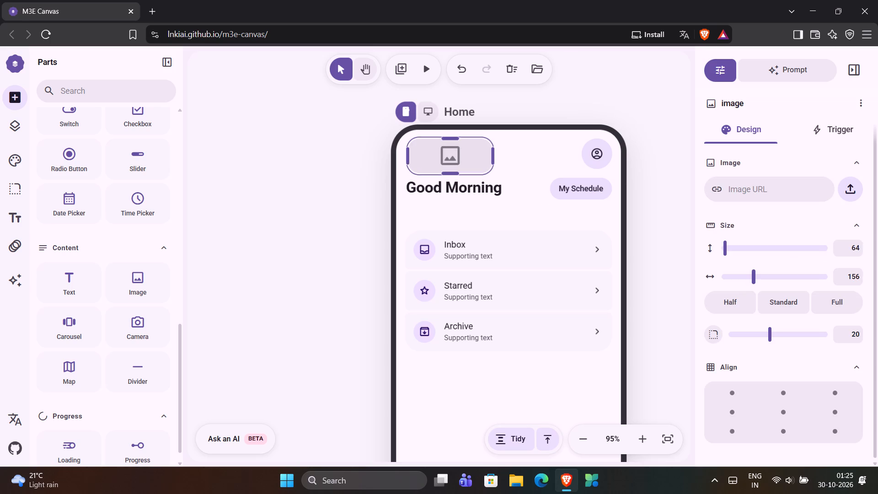
pyautogui.moveTo(448, 174); pyautogui.dragTo(449, 170)
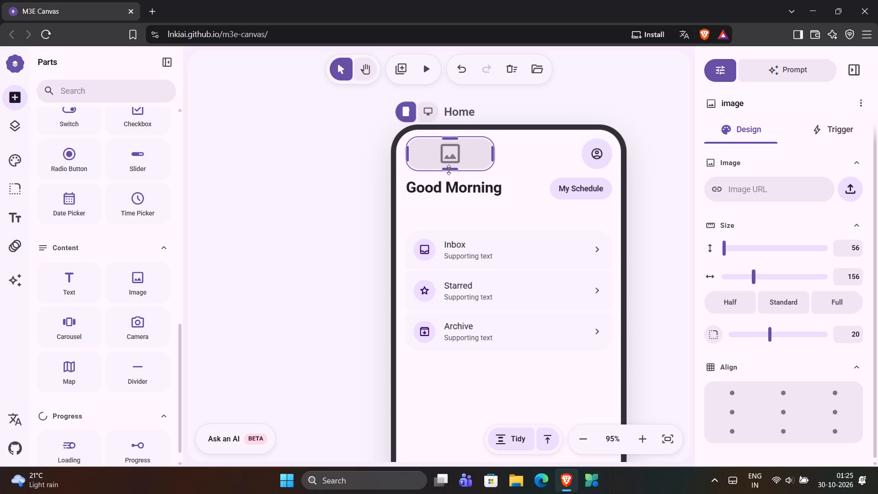
pyautogui.moveTo(449, 170); pyautogui.dragTo(451, 164)
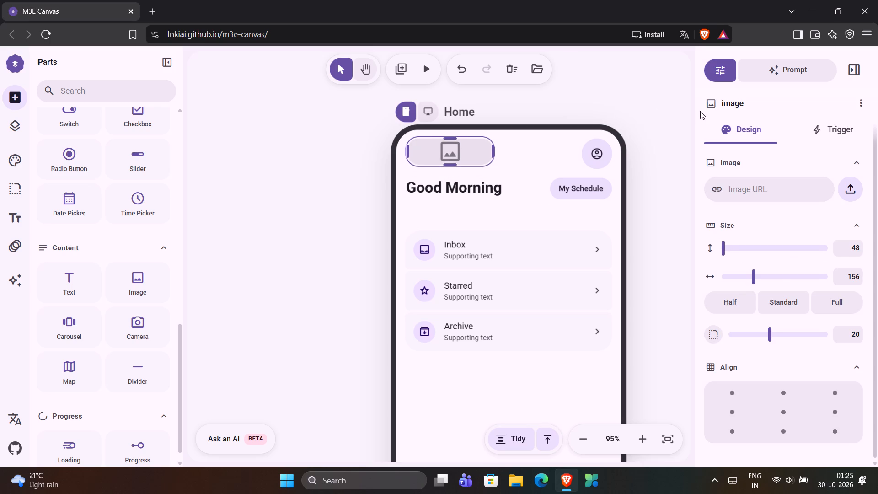
# Preview the Home screen in the desktop layout and return it to the phone layout.
pyautogui.click(665, 109)
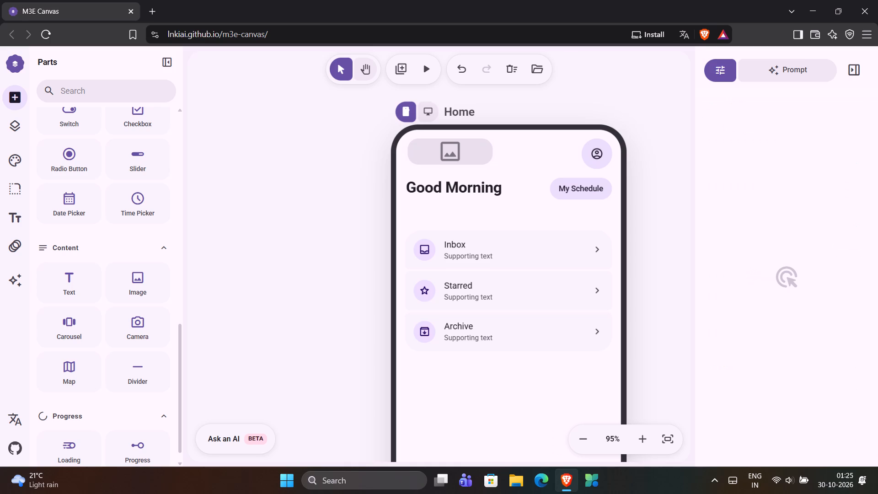
pyautogui.scroll(9, 668, 144)
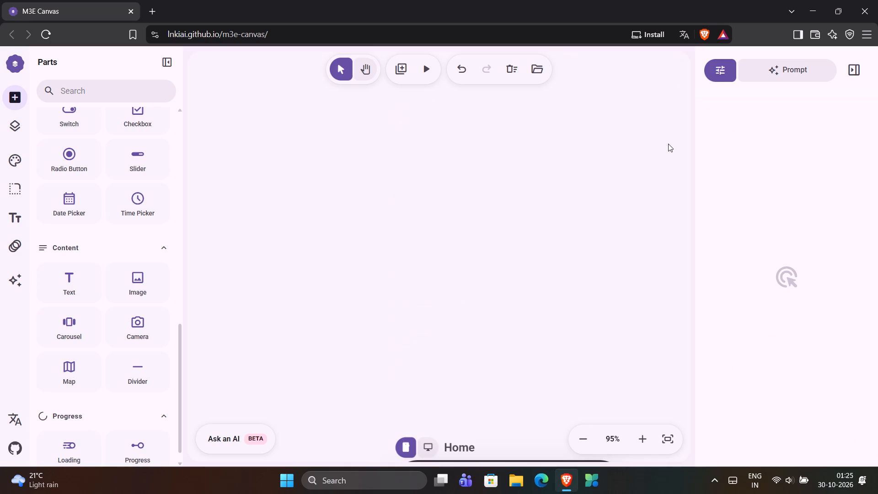
pyautogui.scroll(-7, 668, 144)
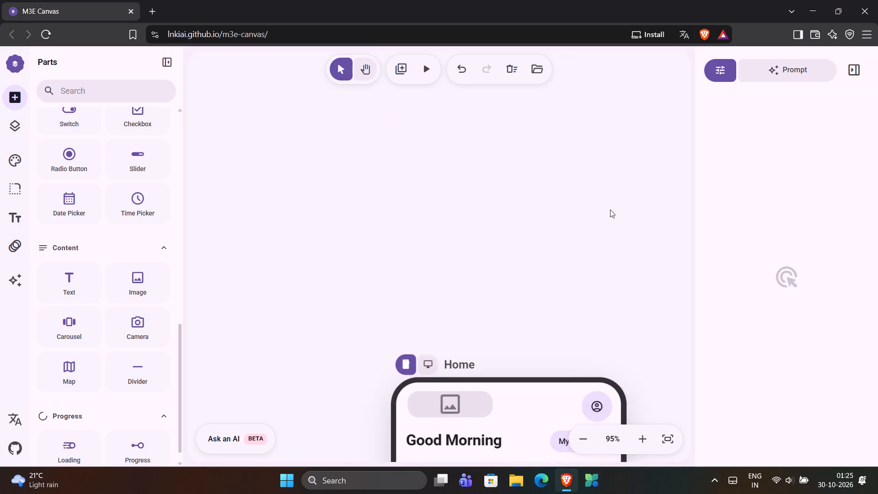
pyautogui.scroll(-3, 589, 236)
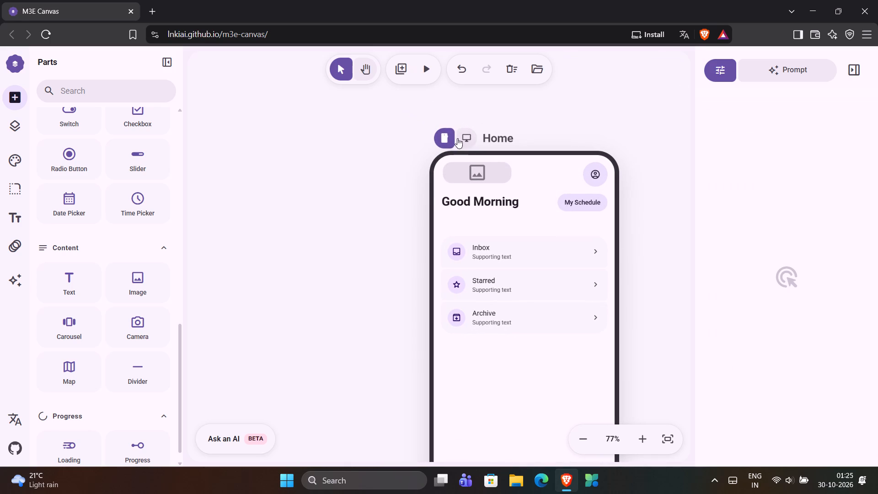
pyautogui.click(466, 138)
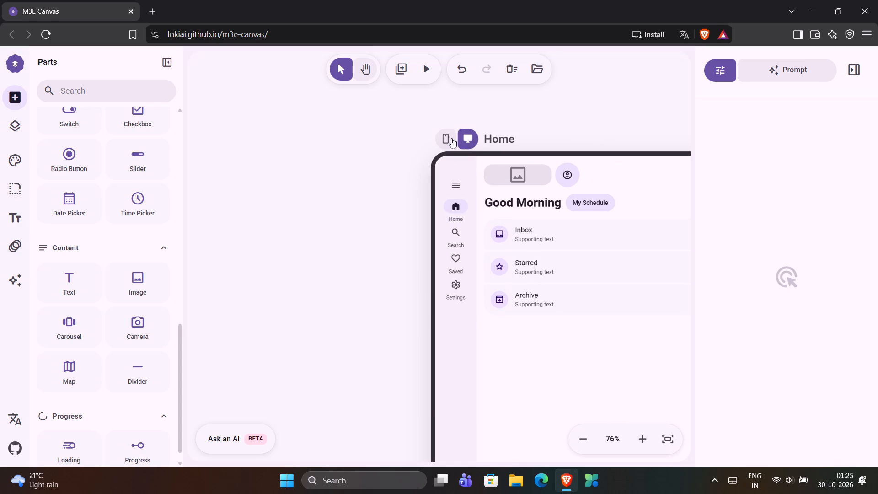
pyautogui.click(451, 138)
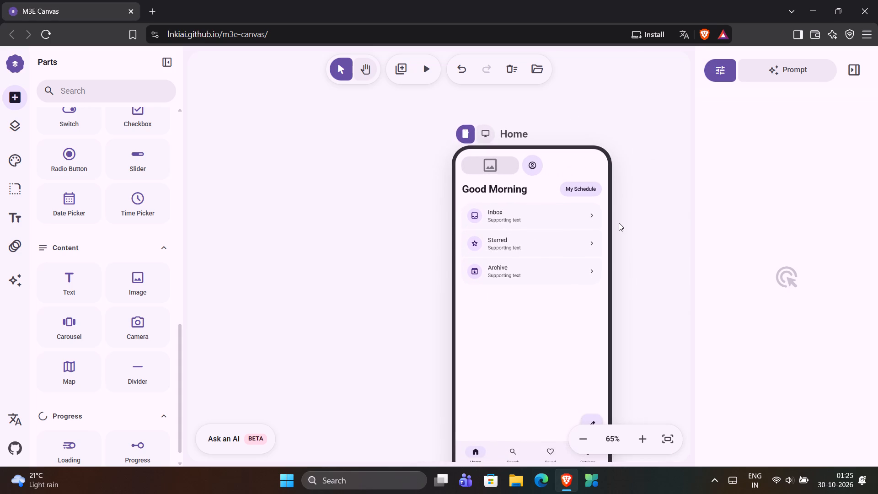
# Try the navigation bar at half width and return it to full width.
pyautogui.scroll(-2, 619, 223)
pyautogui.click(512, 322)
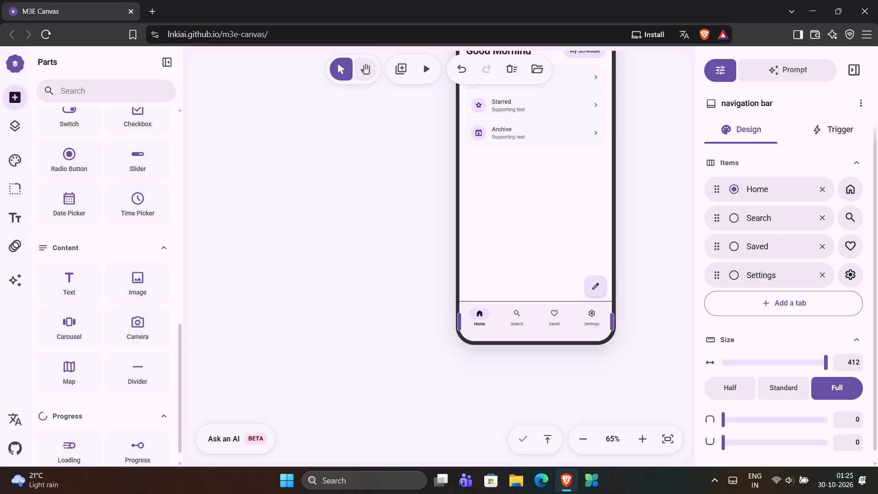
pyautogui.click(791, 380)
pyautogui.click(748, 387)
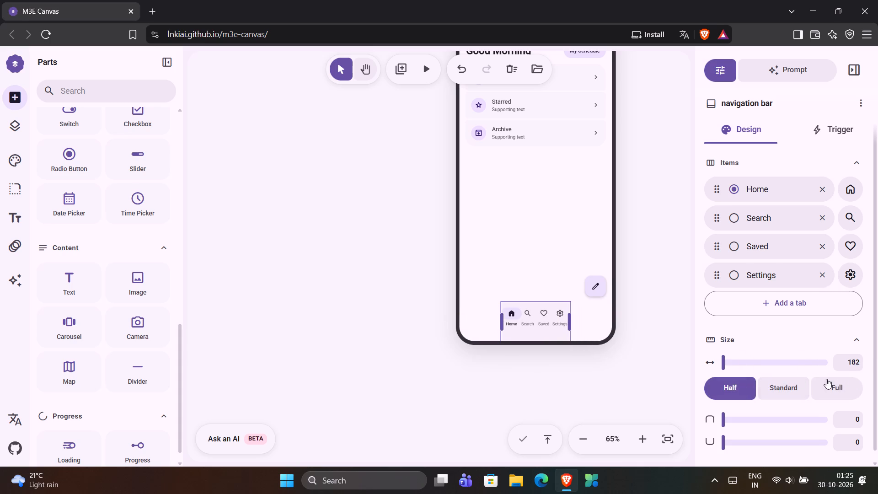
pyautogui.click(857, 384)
# Round the navigation bar by setting both its top and bottom corner radii to 40.
pyautogui.scroll(-2, 824, 344)
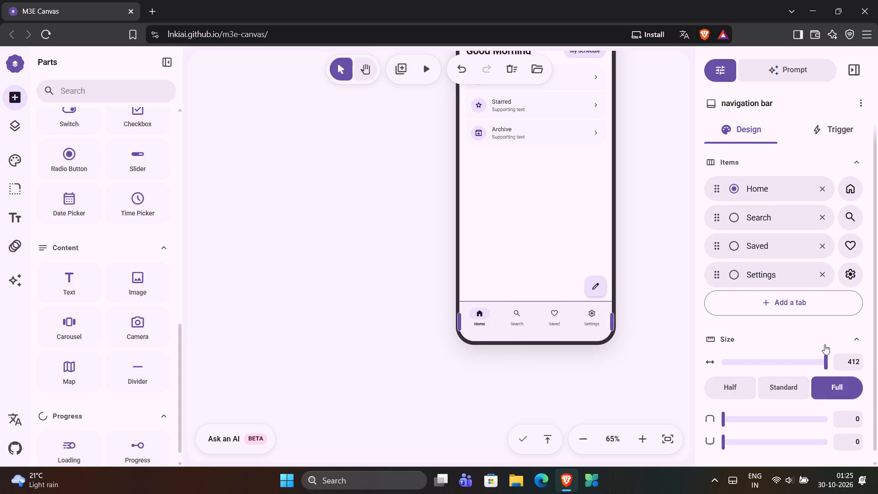
pyautogui.moveTo(724, 410); pyautogui.dragTo(796, 408)
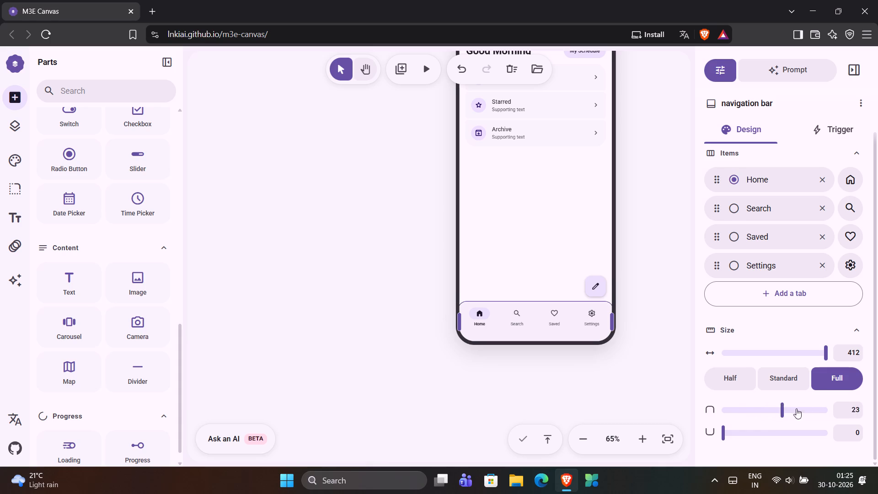
pyautogui.moveTo(796, 408); pyautogui.dragTo(877, 393)
pyautogui.moveTo(723, 434); pyautogui.dragTo(817, 418)
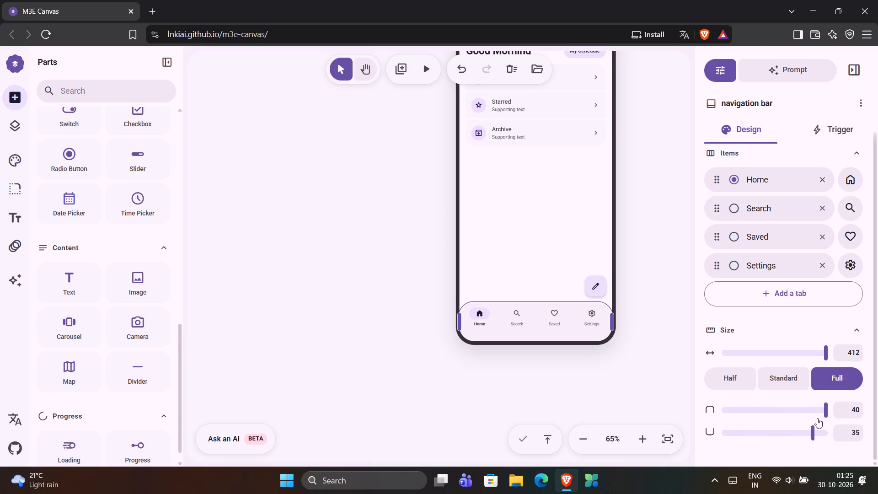
pyautogui.moveTo(817, 418); pyautogui.dragTo(861, 416)
pyautogui.click(652, 372)
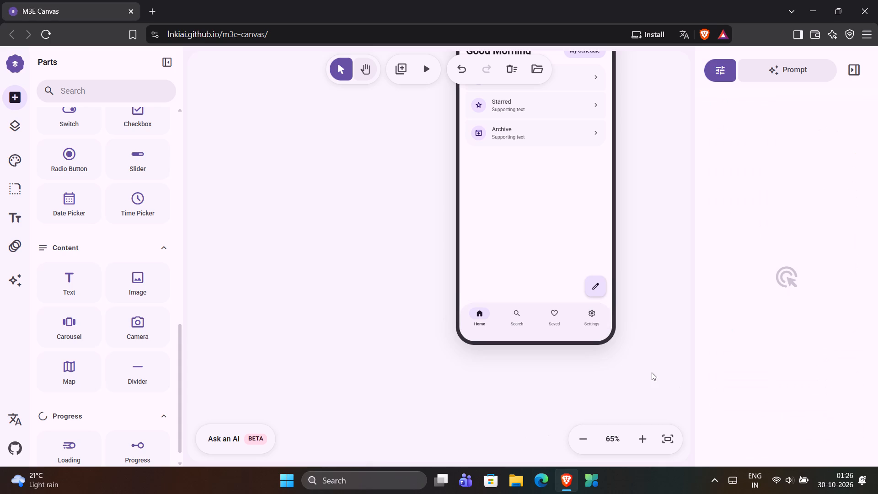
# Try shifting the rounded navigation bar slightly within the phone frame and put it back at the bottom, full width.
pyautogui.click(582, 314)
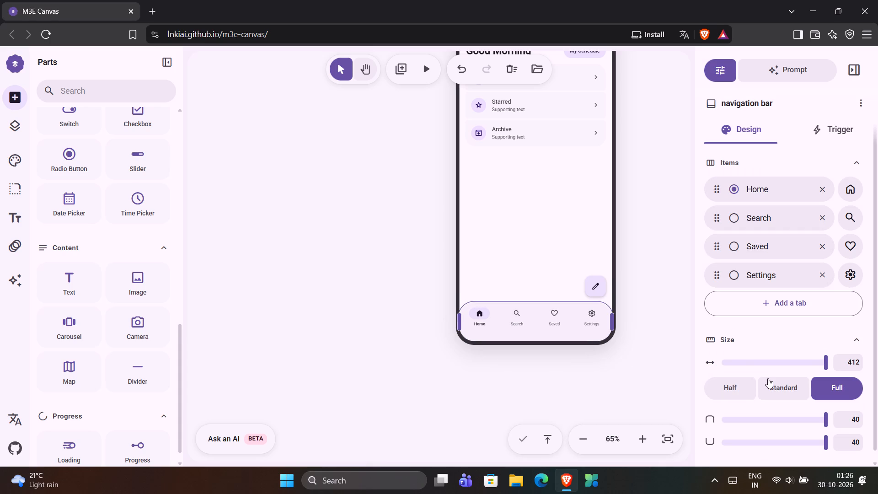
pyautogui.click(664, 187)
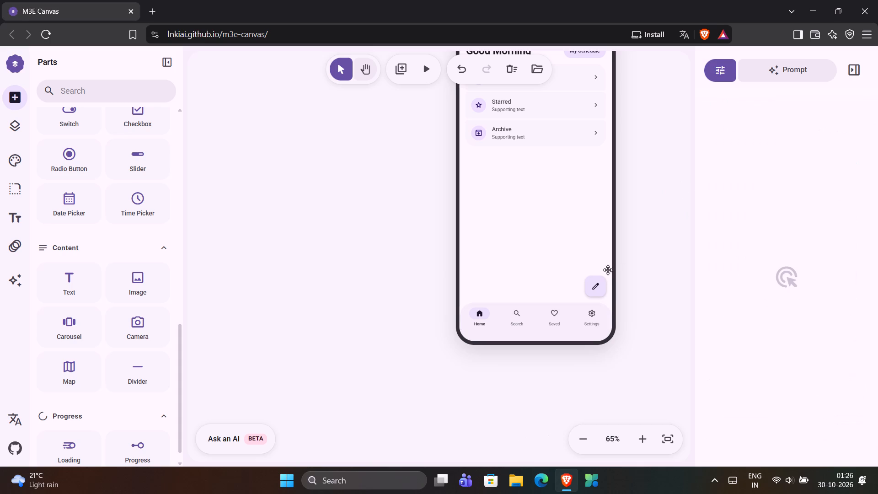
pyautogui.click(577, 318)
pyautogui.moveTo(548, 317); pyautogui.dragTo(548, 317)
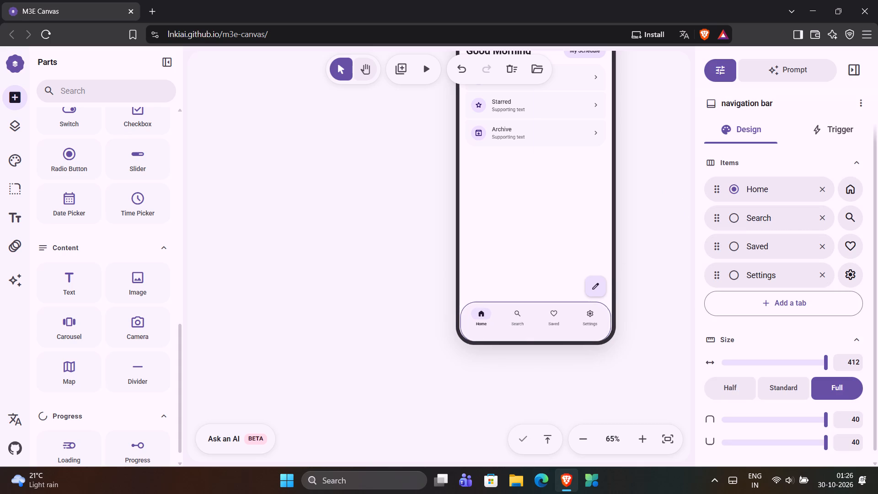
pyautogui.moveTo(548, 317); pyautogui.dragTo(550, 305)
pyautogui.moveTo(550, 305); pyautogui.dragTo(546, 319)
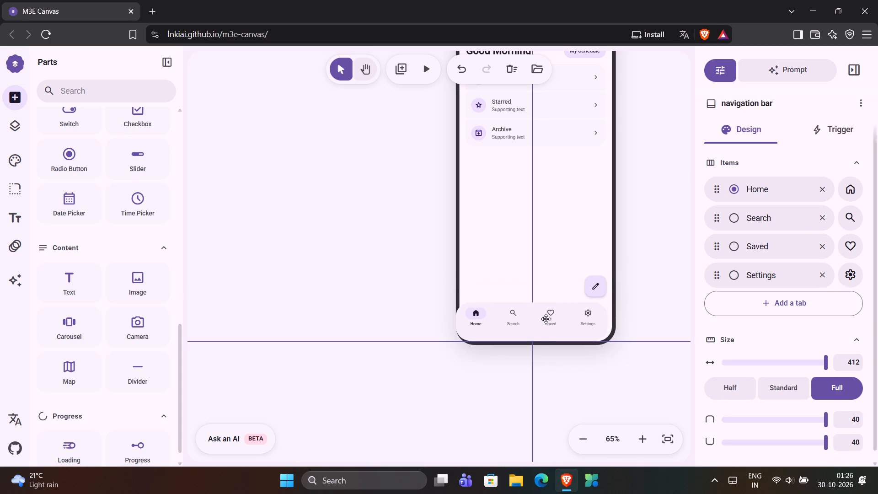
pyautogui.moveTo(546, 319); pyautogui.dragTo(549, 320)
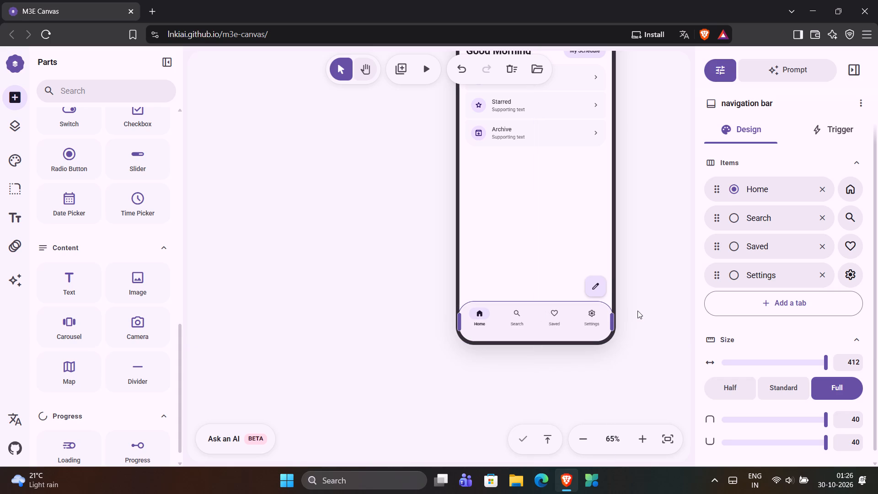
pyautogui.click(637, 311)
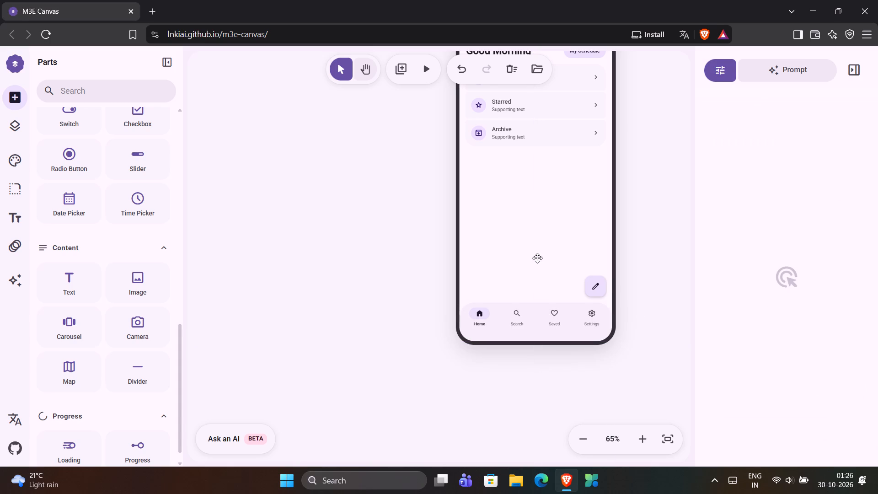
# Enable both light and dark colour schemes for the design and switch the brightness to Dark.
pyautogui.scroll(1, 537, 258)
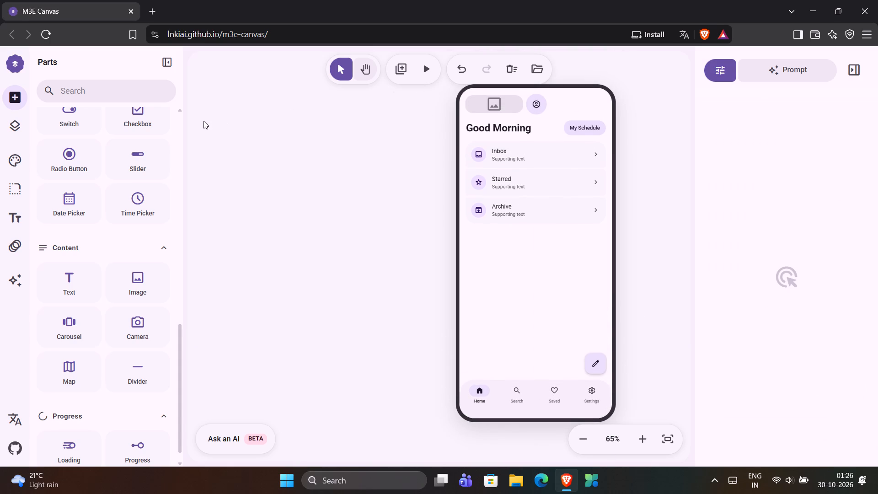
pyautogui.scroll(1, 68, 123)
pyautogui.click(23, 164)
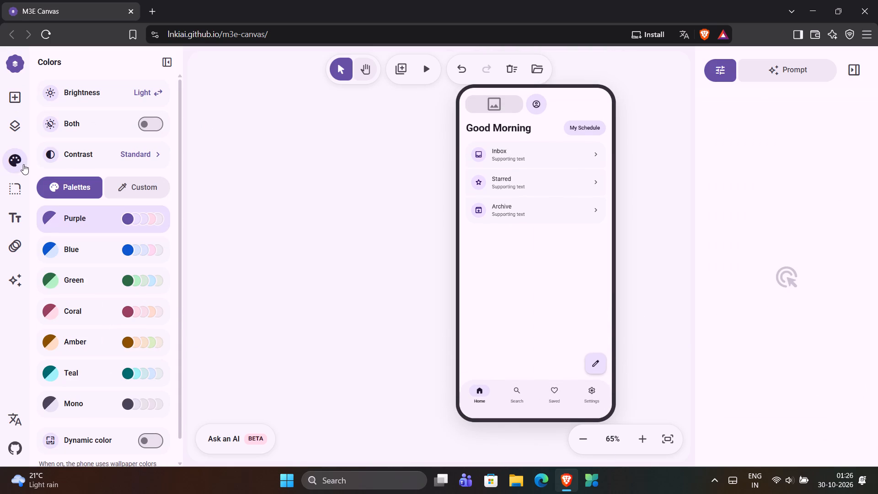
pyautogui.click(150, 123)
pyautogui.click(150, 123)
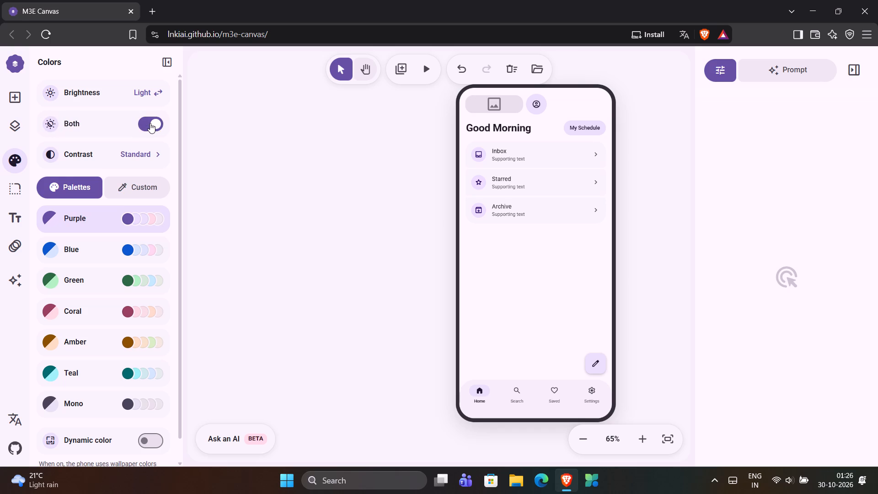
pyautogui.click(150, 123)
pyautogui.click(150, 91)
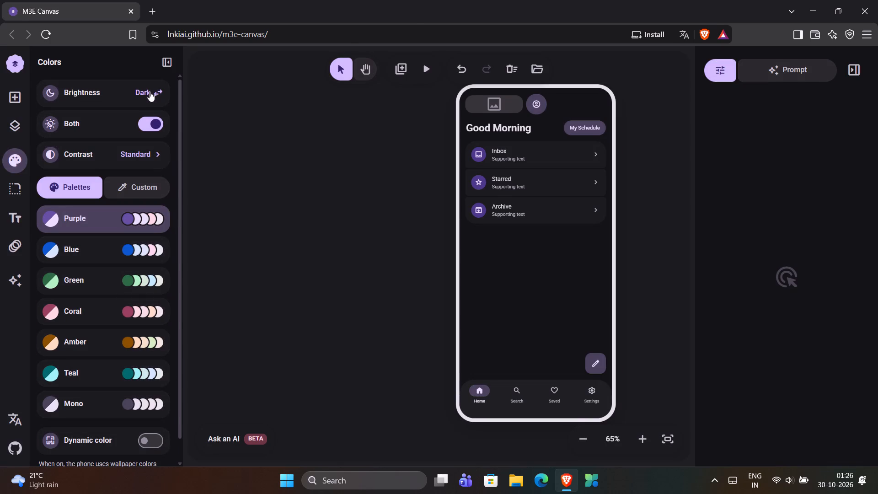
# Move the account icon button to the right end of the header, above the My Schedule button.
pyautogui.click(541, 107)
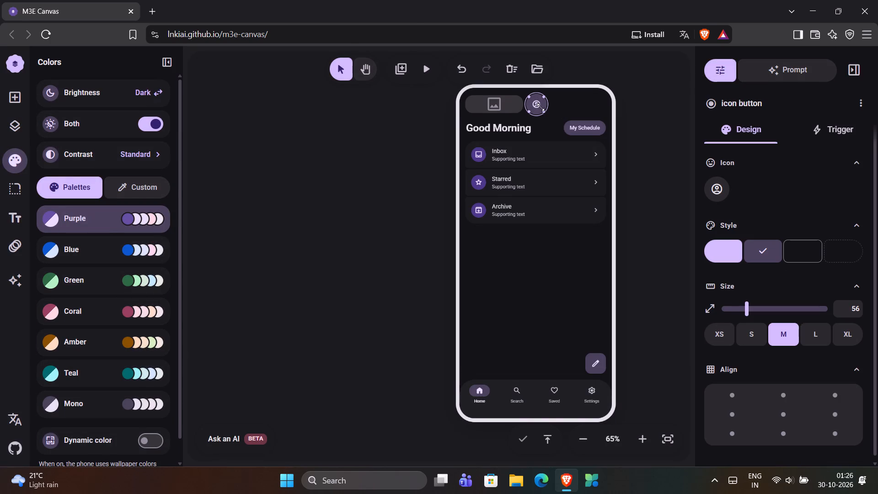
pyautogui.moveTo(538, 105); pyautogui.dragTo(561, 102)
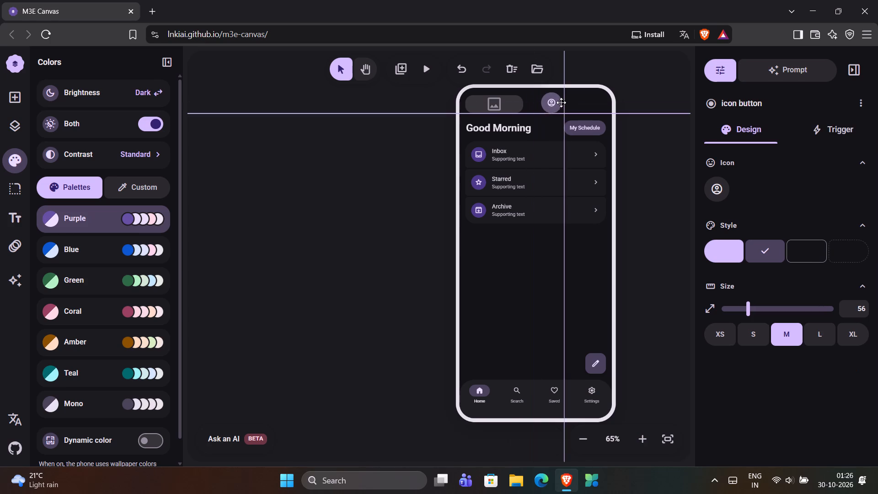
pyautogui.moveTo(561, 102); pyautogui.dragTo(599, 102)
pyautogui.click(635, 122)
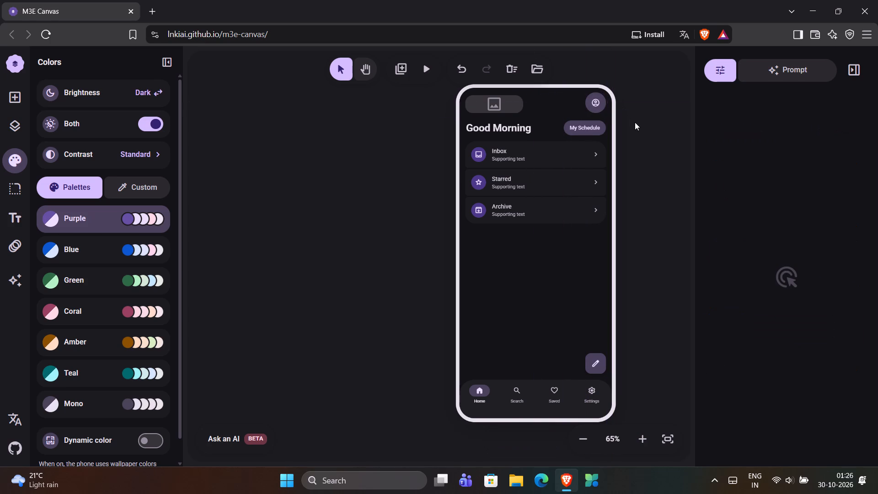
pyautogui.click(596, 105)
pyautogui.click(596, 105)
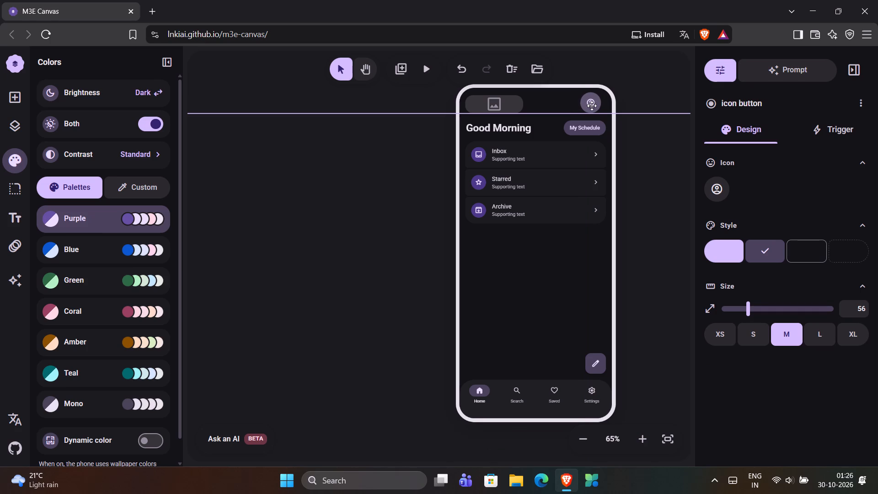
pyautogui.click(641, 117)
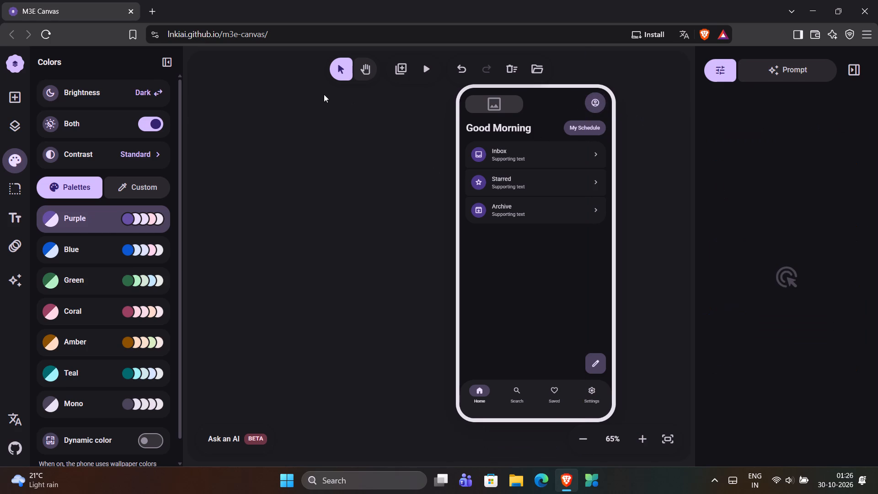
# Compare the screen in light and dark brightness, returning to Dark.
pyautogui.click(149, 87)
pyautogui.click(149, 87)
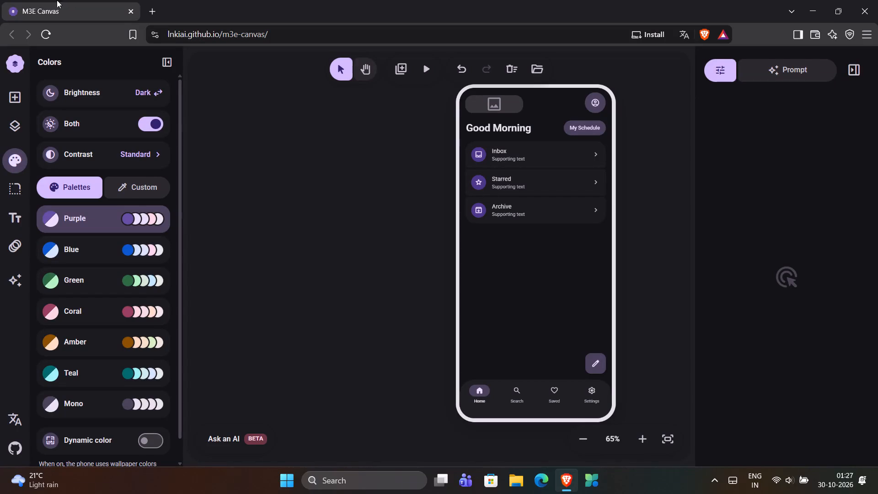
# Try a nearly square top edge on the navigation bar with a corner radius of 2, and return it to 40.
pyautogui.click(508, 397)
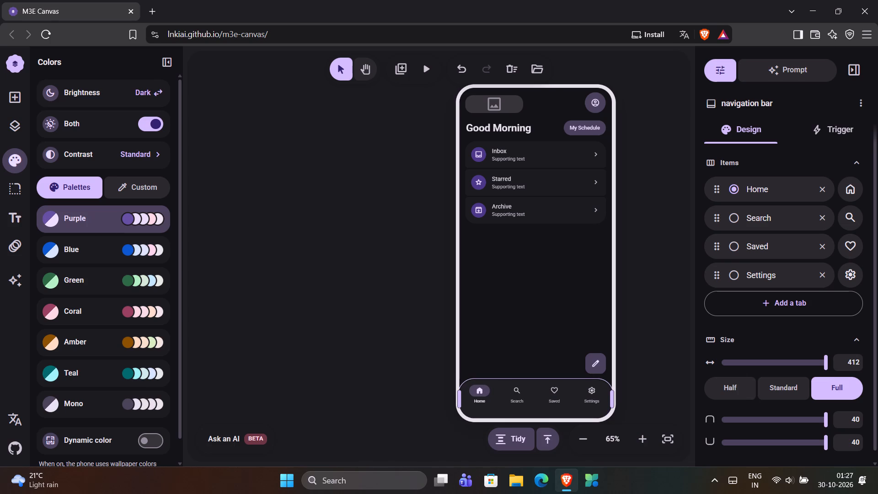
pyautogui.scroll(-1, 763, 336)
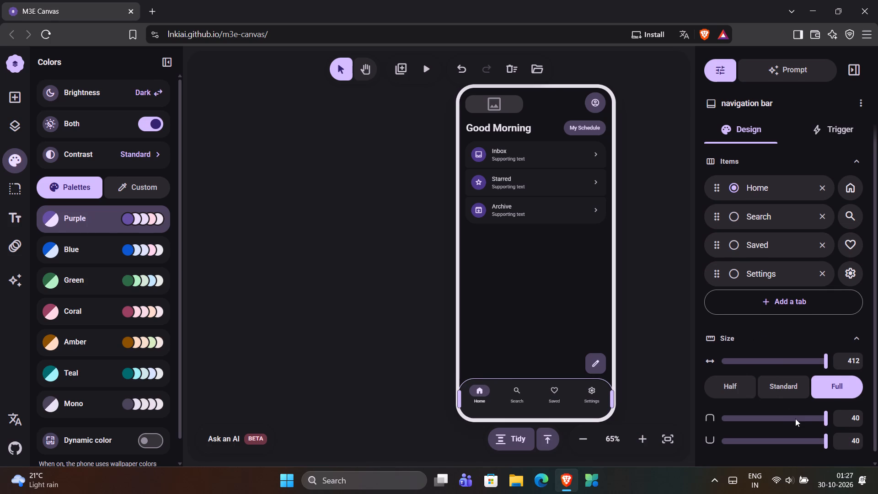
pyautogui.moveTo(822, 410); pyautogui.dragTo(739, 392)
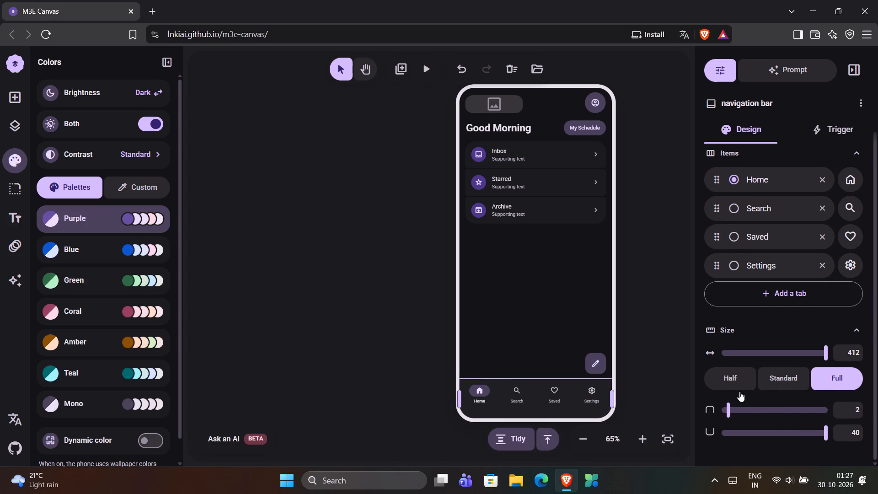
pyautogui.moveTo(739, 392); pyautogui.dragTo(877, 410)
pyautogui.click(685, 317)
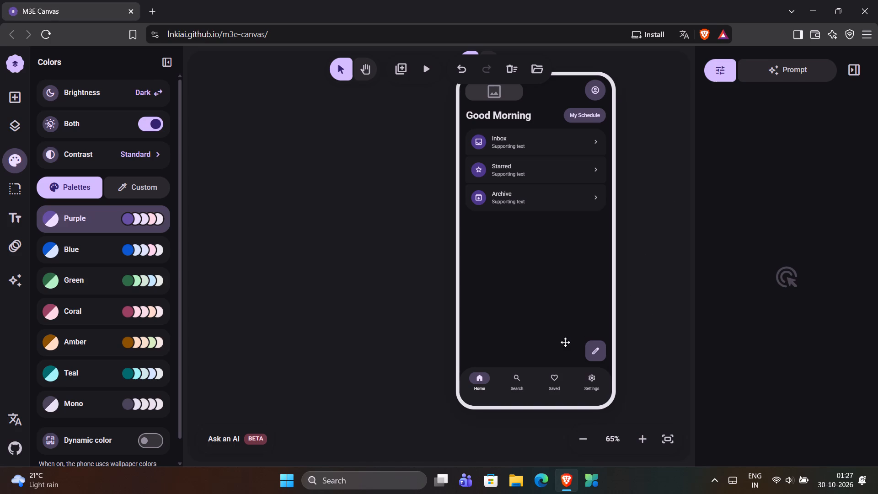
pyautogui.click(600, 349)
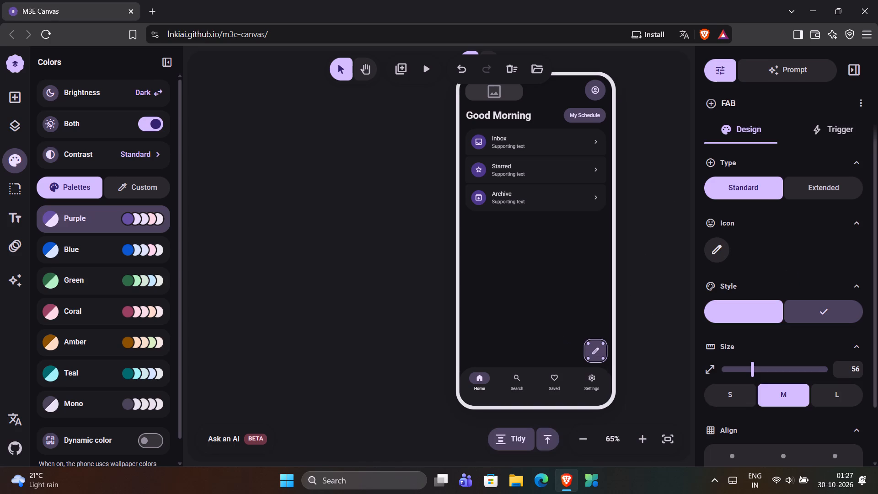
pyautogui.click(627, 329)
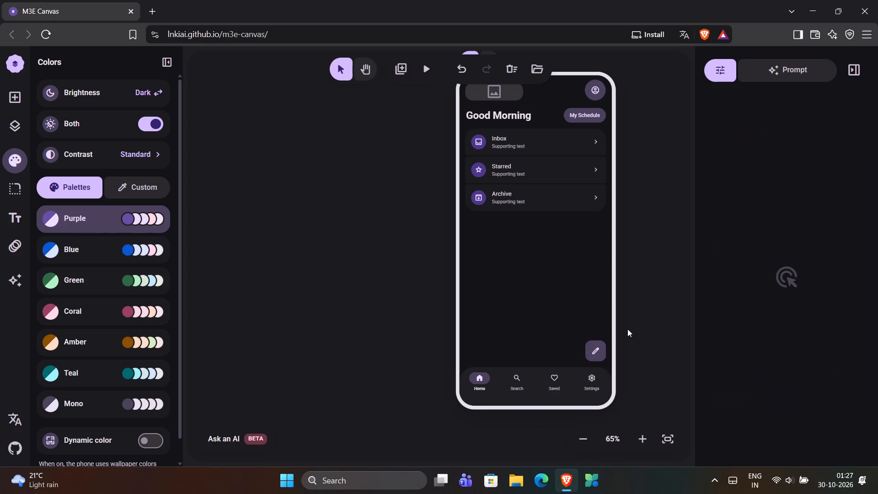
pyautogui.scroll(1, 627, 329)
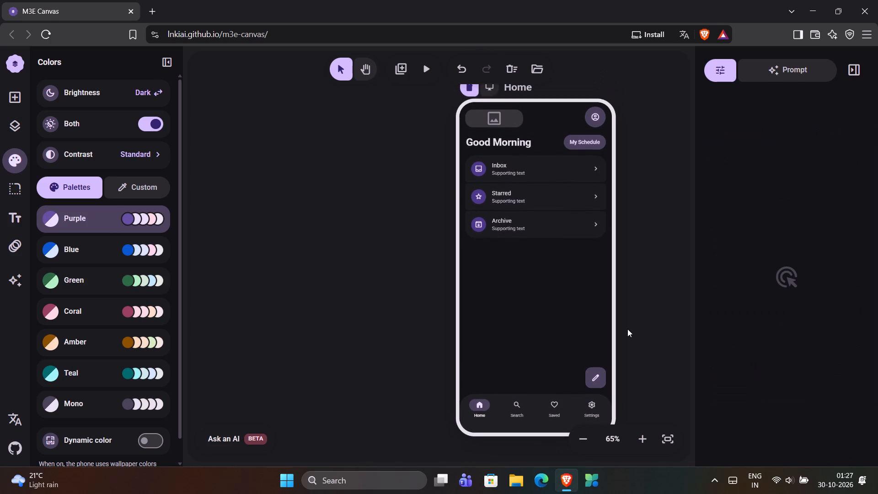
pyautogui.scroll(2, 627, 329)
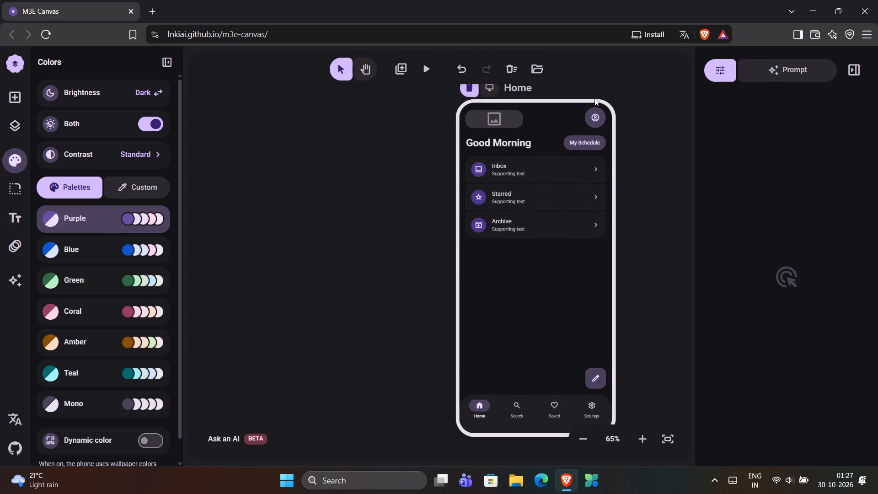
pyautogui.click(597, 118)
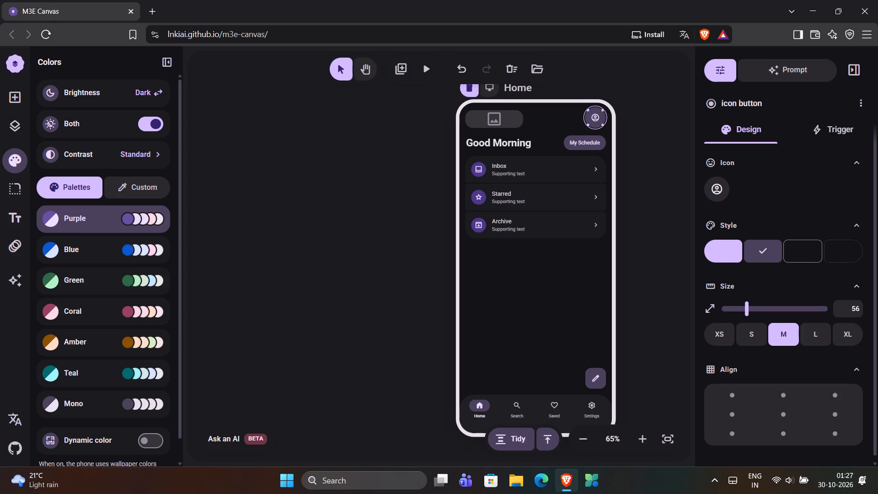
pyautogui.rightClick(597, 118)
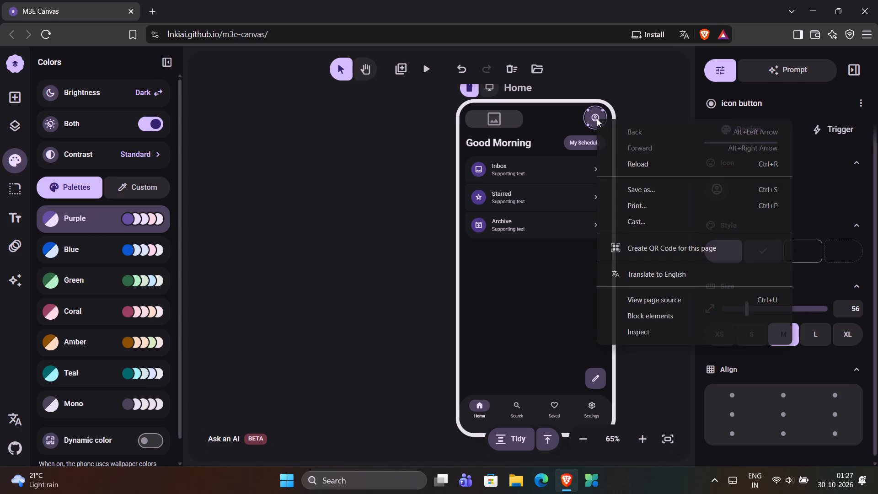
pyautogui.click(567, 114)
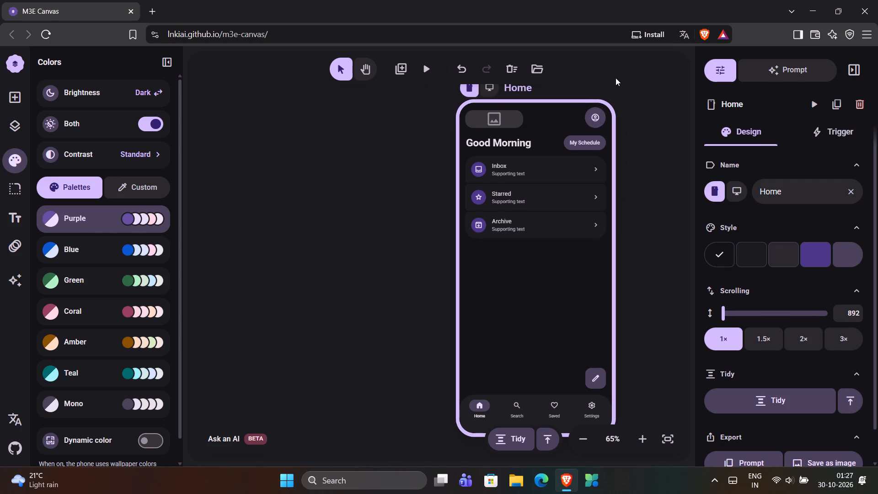
# Add an icon button to the Home screen's header, directly to the left of the account icon button.
pyautogui.scroll(1, 616, 78)
pyautogui.click(17, 107)
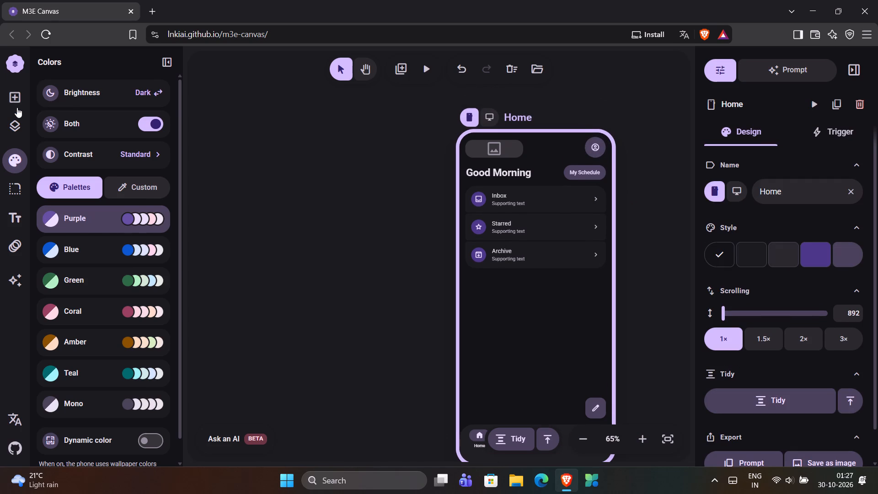
pyautogui.scroll(-5, 86, 264)
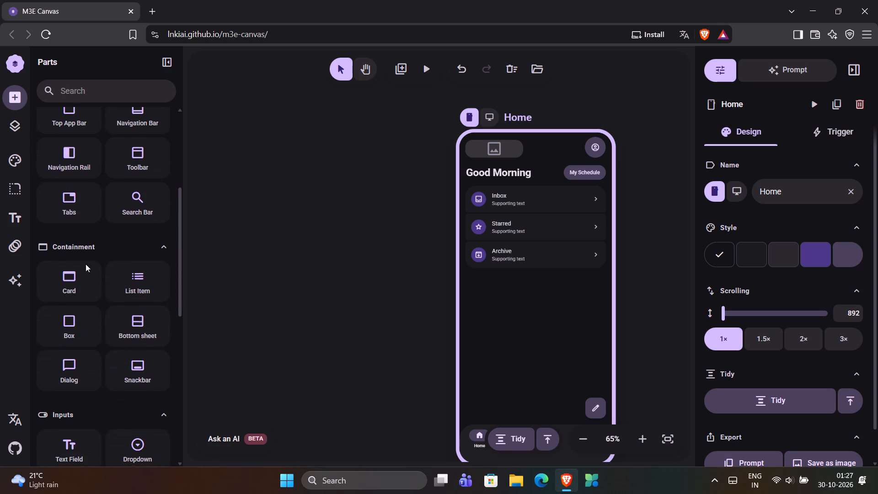
pyautogui.scroll(-3, 86, 264)
pyautogui.scroll(3, 98, 264)
pyautogui.click(136, 160)
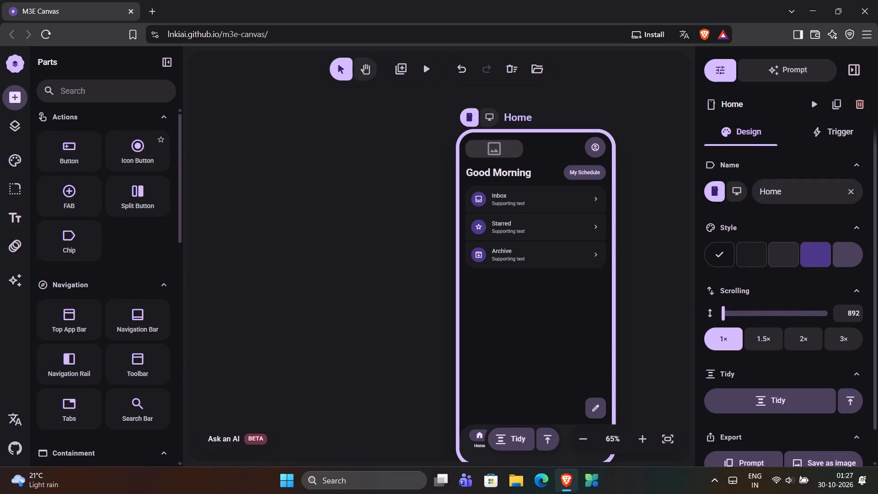
pyautogui.moveTo(136, 150); pyautogui.dragTo(572, 150)
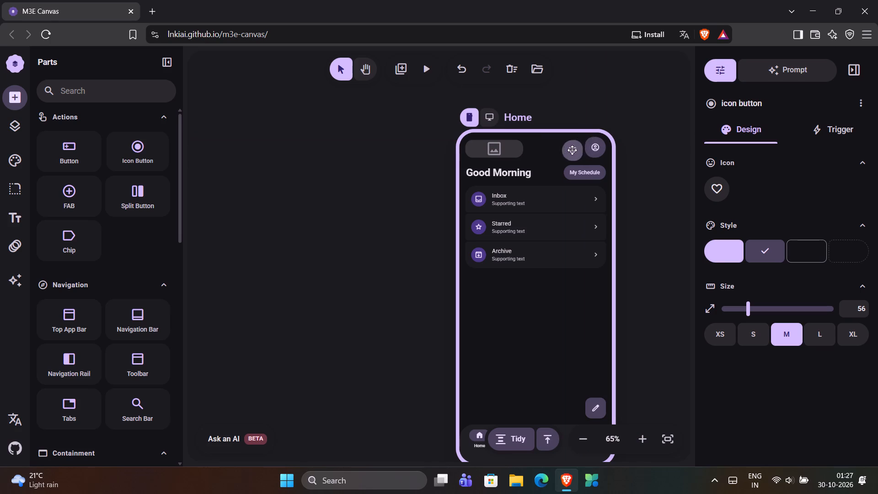
pyautogui.moveTo(572, 150); pyautogui.dragTo(573, 147)
pyautogui.moveTo(573, 147); pyautogui.dragTo(575, 147)
pyautogui.click(641, 142)
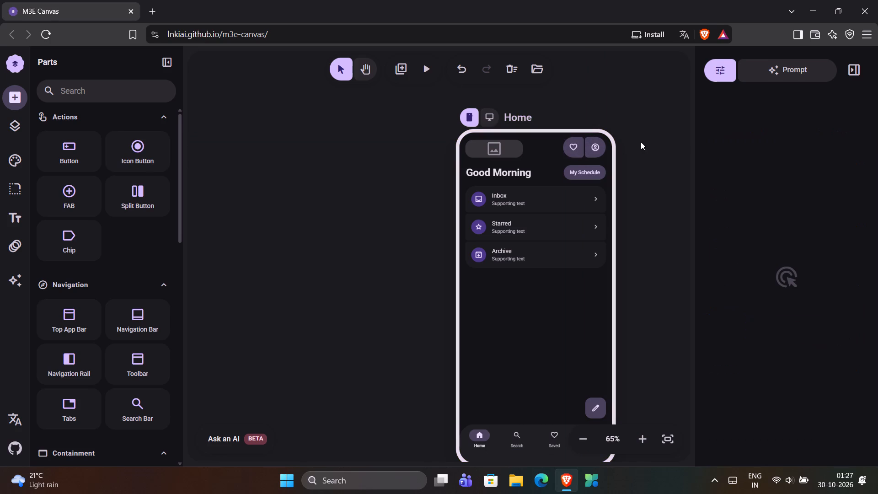
pyautogui.moveTo(575, 153); pyautogui.dragTo(575, 150)
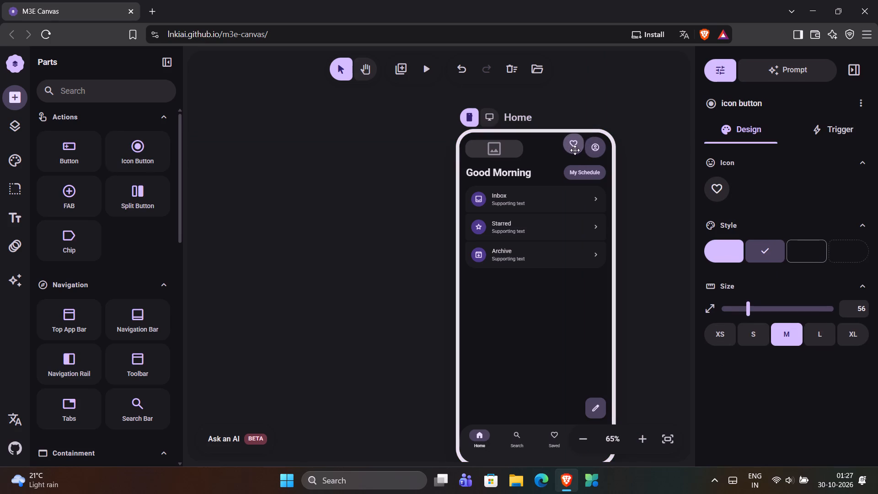
pyautogui.moveTo(575, 150); pyautogui.dragTo(560, 152)
pyautogui.click(654, 157)
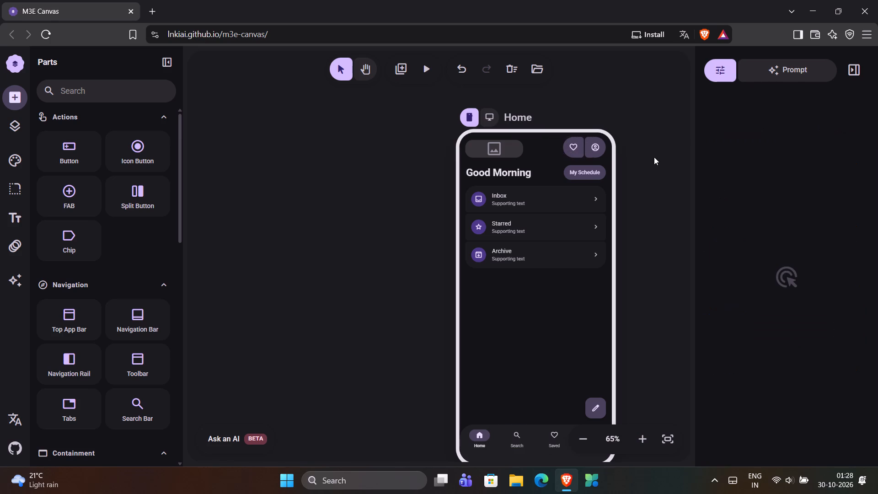
# Change the new header button's heart icon to a notification bell.
pyautogui.click(580, 148)
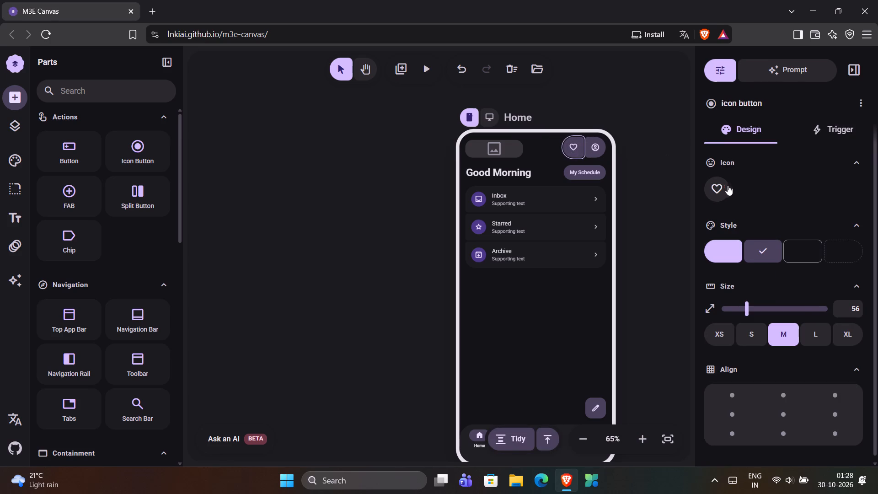
pyautogui.click(721, 186)
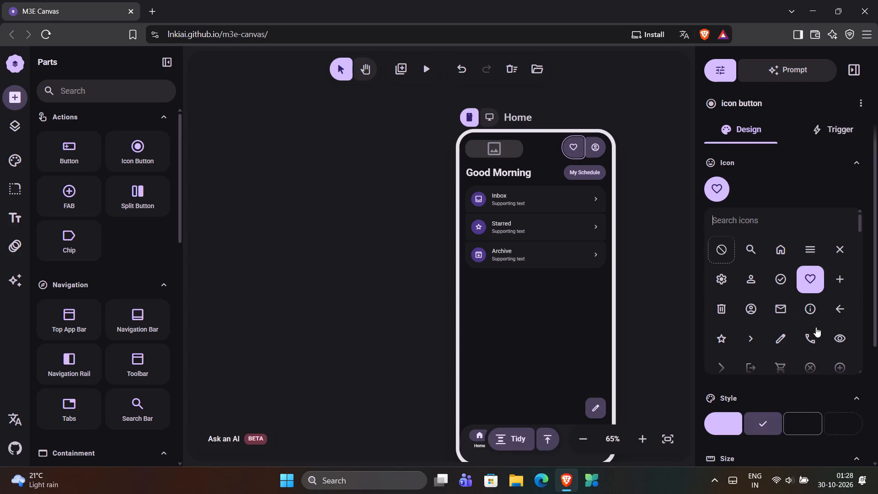
pyautogui.scroll(-4, 816, 327)
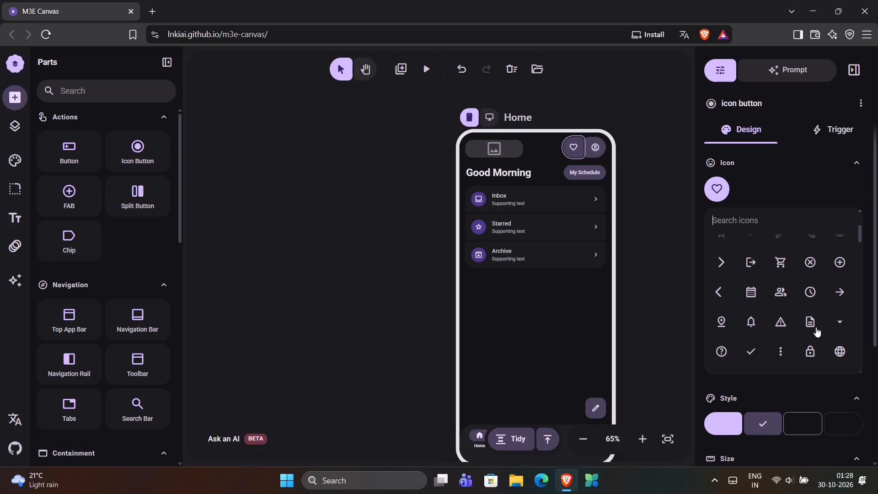
pyautogui.scroll(-1, 816, 327)
pyautogui.click(754, 312)
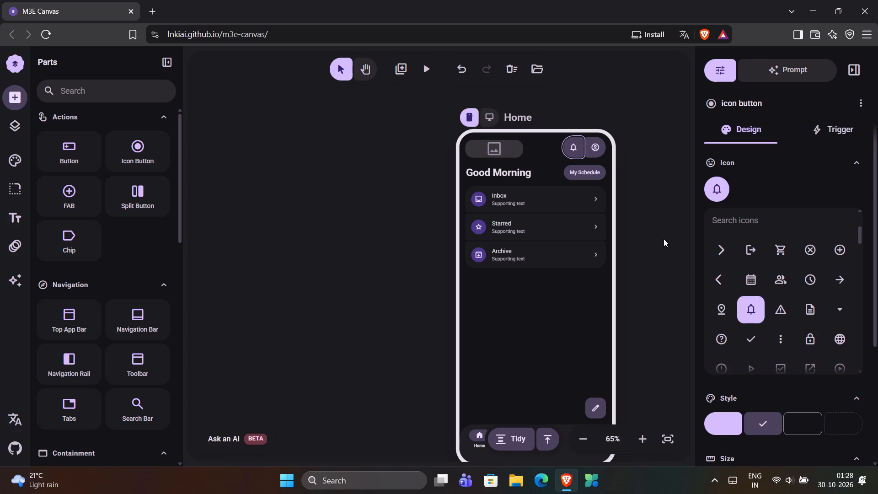
pyautogui.click(662, 237)
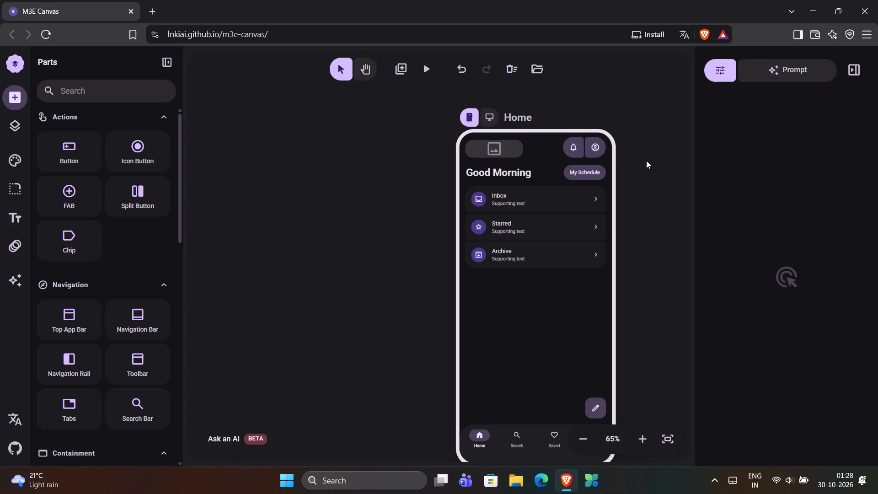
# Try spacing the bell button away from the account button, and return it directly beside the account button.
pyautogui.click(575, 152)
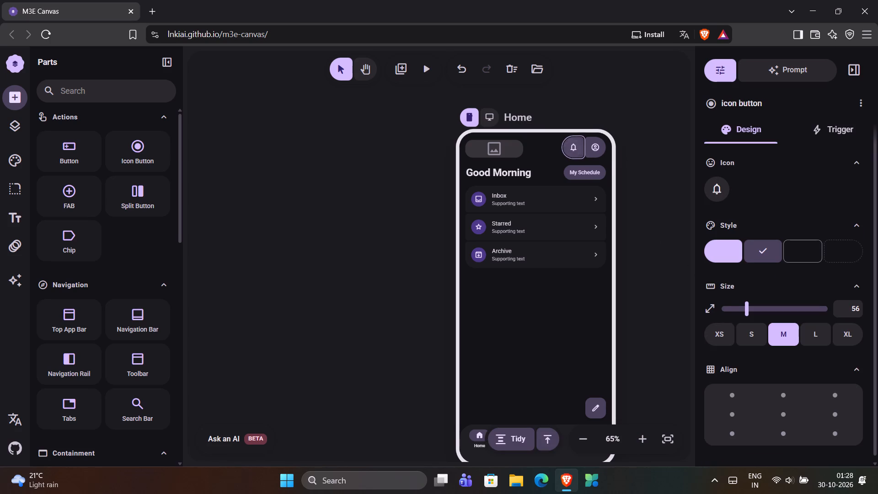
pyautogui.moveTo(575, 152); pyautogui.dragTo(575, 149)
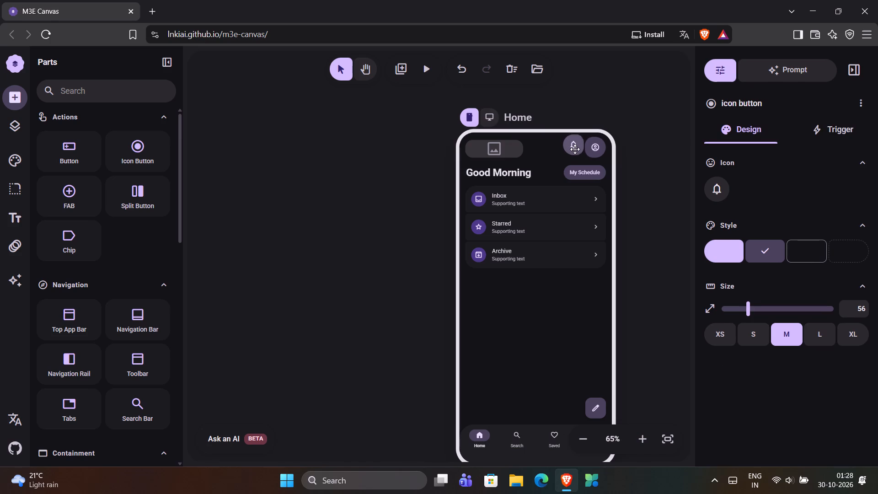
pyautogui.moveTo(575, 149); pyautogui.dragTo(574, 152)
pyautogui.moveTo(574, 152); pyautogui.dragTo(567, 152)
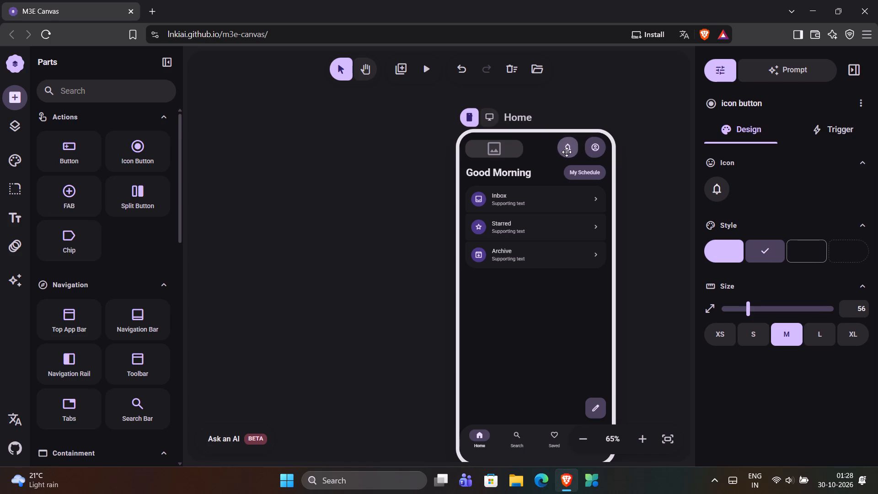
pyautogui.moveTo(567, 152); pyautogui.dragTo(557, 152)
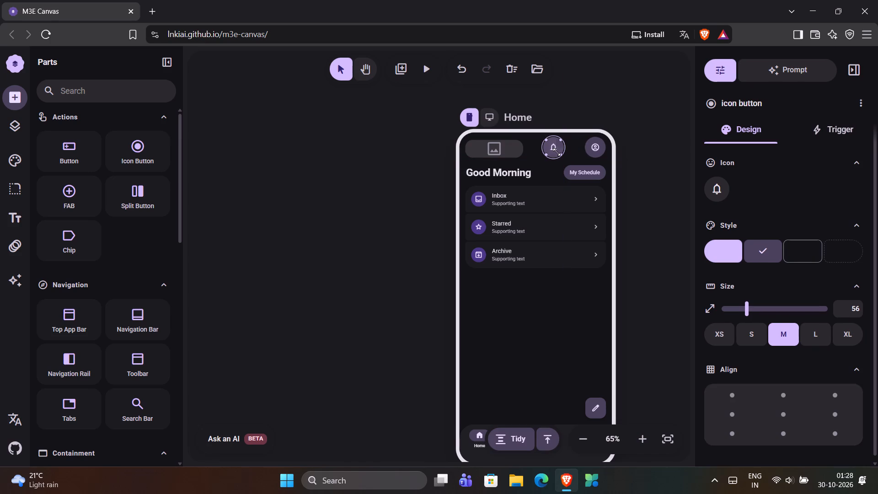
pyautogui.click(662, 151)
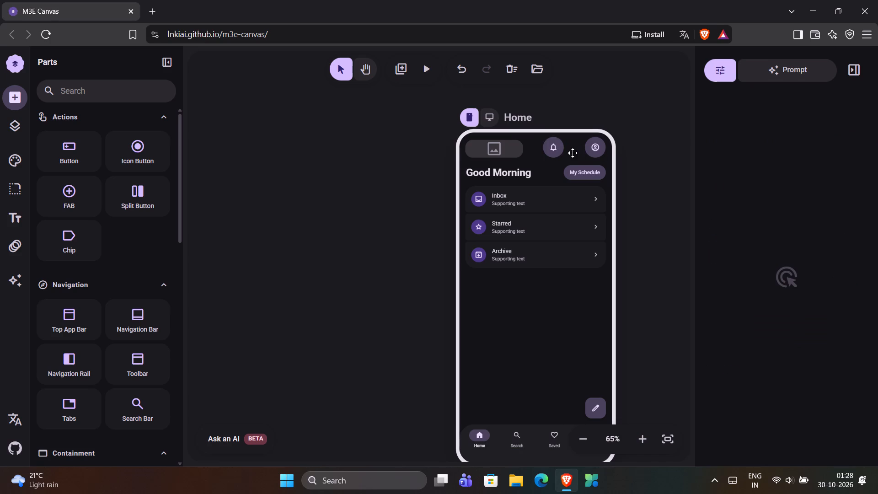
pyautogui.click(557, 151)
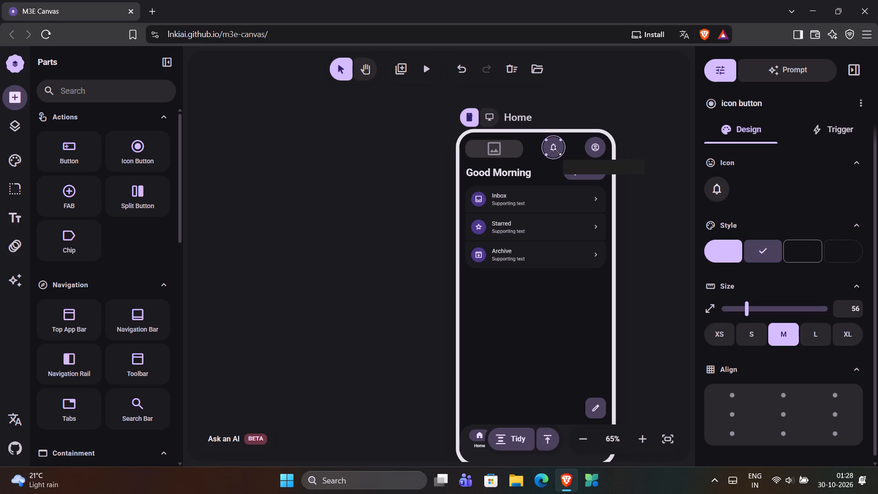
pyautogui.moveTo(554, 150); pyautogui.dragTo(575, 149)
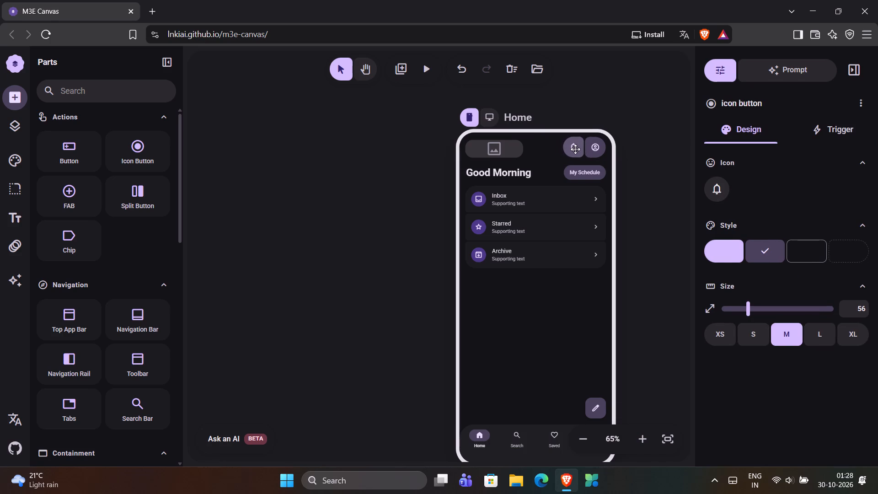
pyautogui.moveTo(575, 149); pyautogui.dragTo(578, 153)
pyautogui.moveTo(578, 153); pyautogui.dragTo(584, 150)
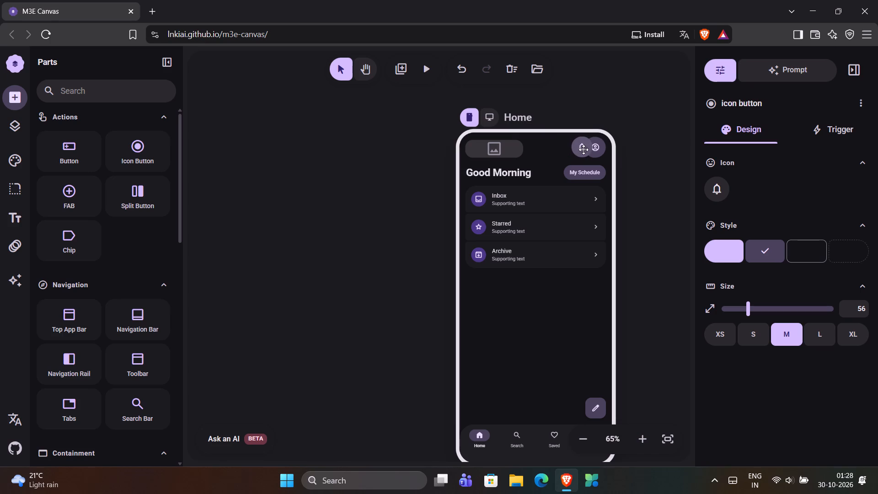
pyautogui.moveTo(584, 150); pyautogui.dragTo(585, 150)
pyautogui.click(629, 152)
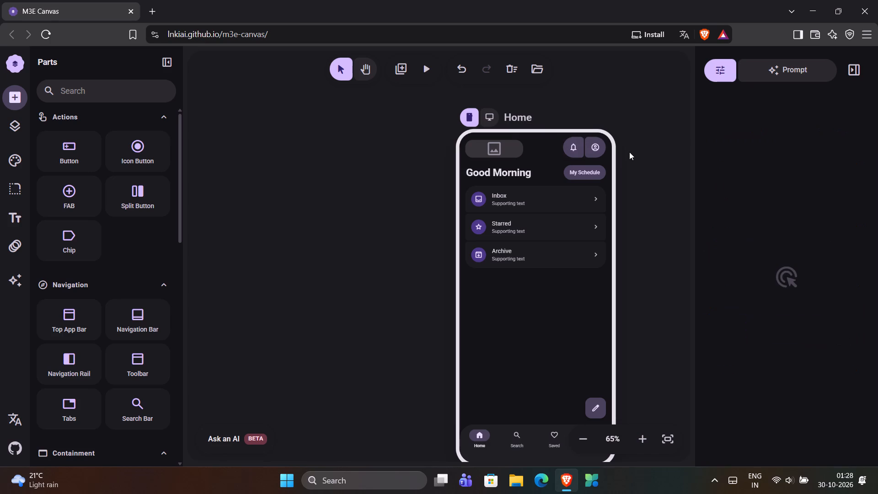
# Compare the updated header in light and dark brightness, returning to Dark.
pyautogui.scroll(1, 629, 152)
pyautogui.click(14, 176)
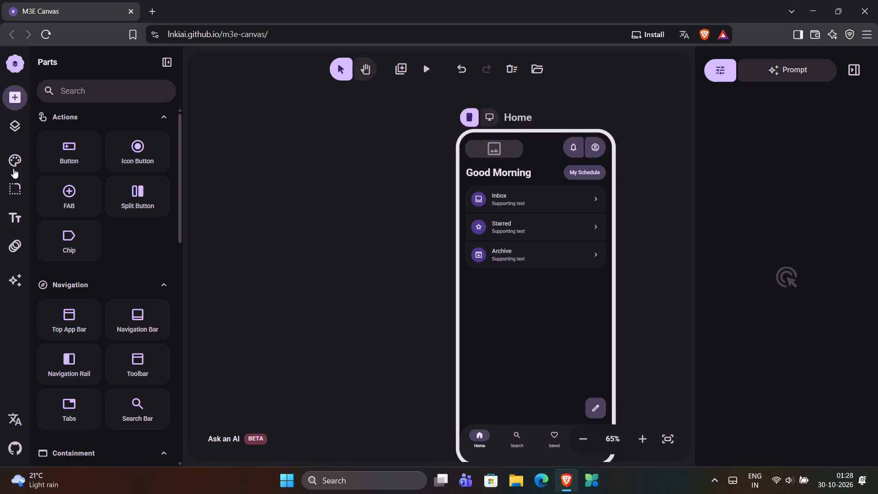
pyautogui.click(13, 168)
pyautogui.click(143, 94)
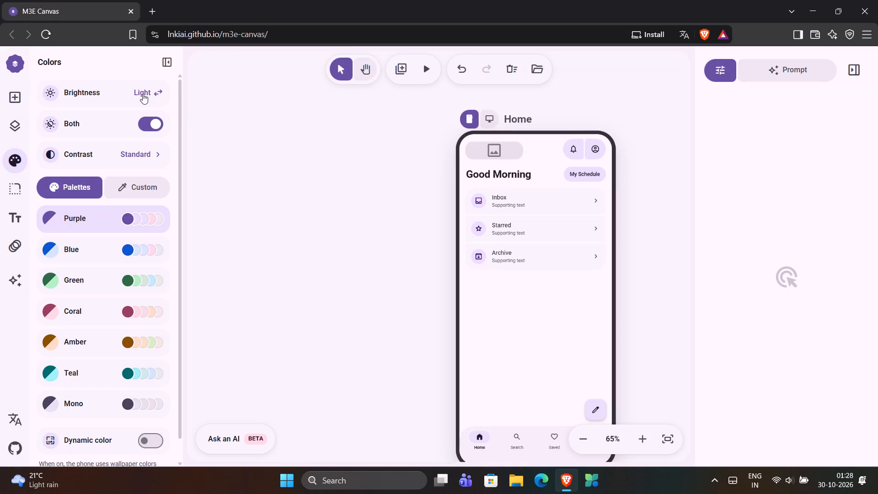
pyautogui.click(143, 94)
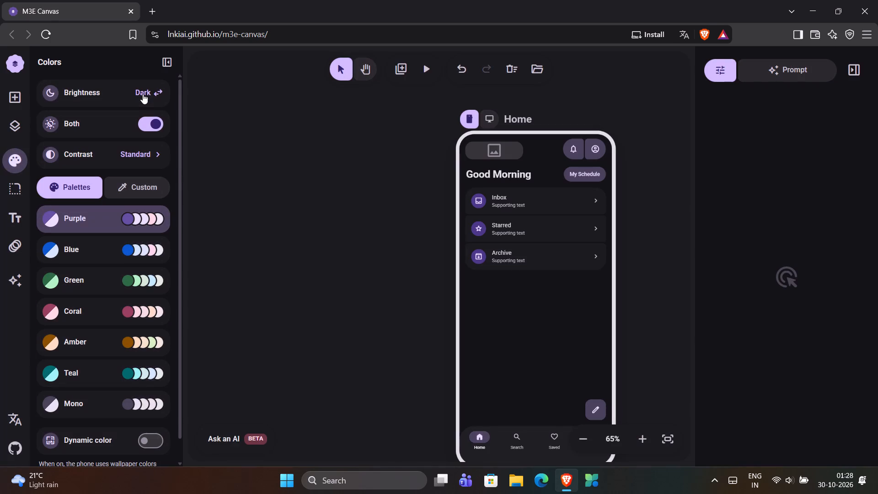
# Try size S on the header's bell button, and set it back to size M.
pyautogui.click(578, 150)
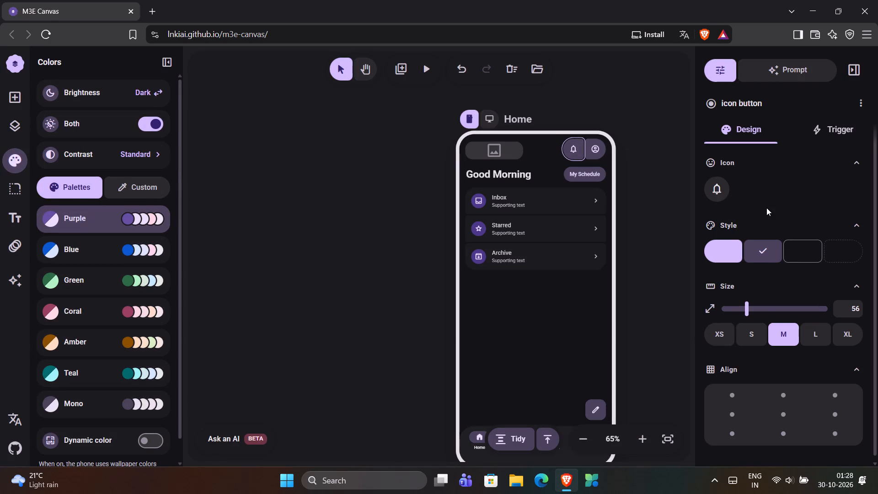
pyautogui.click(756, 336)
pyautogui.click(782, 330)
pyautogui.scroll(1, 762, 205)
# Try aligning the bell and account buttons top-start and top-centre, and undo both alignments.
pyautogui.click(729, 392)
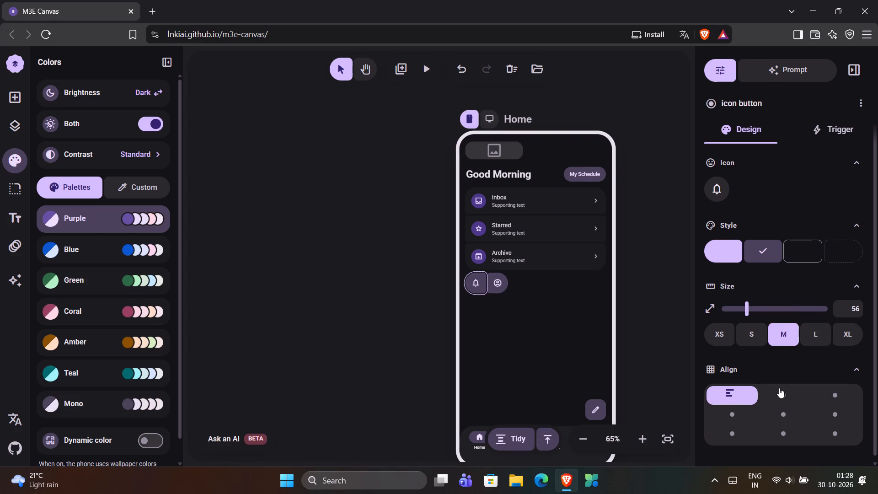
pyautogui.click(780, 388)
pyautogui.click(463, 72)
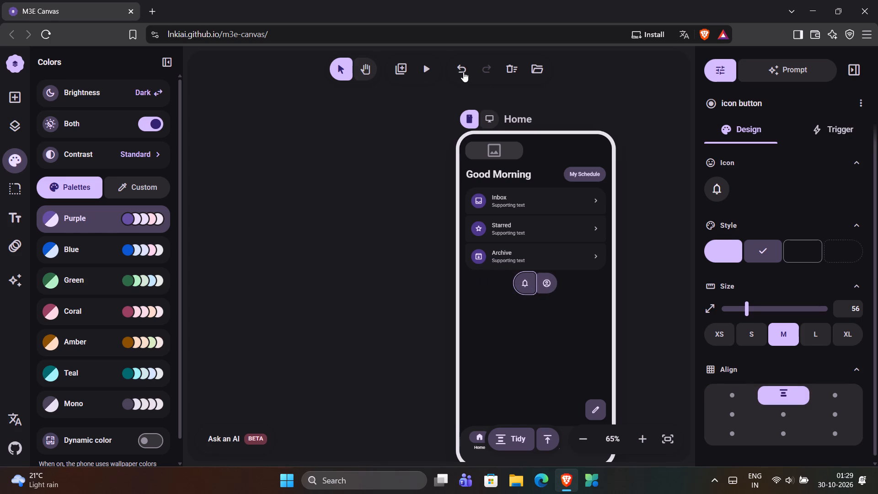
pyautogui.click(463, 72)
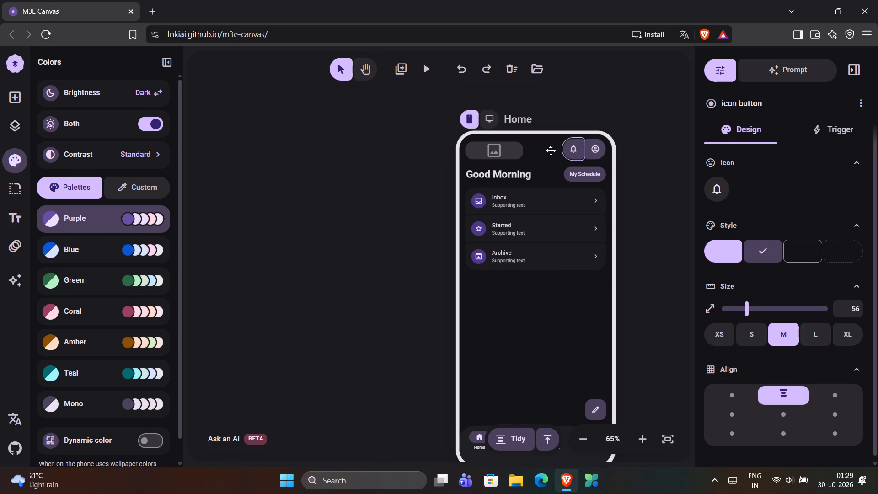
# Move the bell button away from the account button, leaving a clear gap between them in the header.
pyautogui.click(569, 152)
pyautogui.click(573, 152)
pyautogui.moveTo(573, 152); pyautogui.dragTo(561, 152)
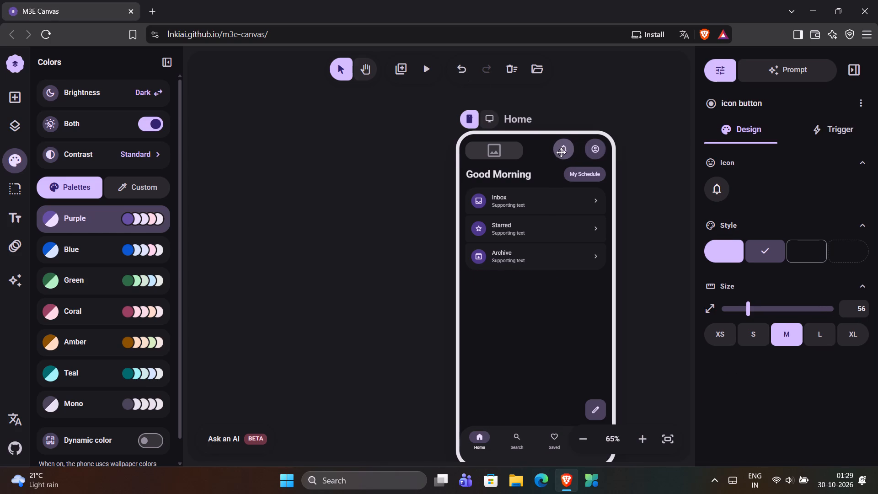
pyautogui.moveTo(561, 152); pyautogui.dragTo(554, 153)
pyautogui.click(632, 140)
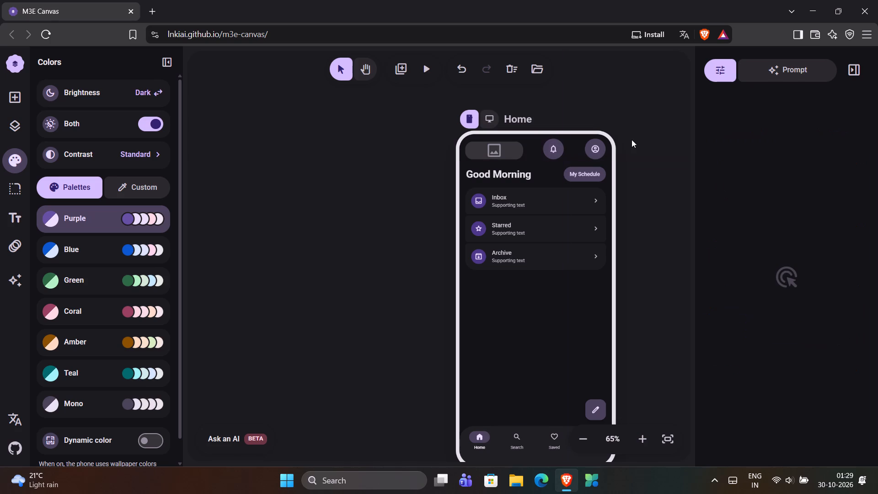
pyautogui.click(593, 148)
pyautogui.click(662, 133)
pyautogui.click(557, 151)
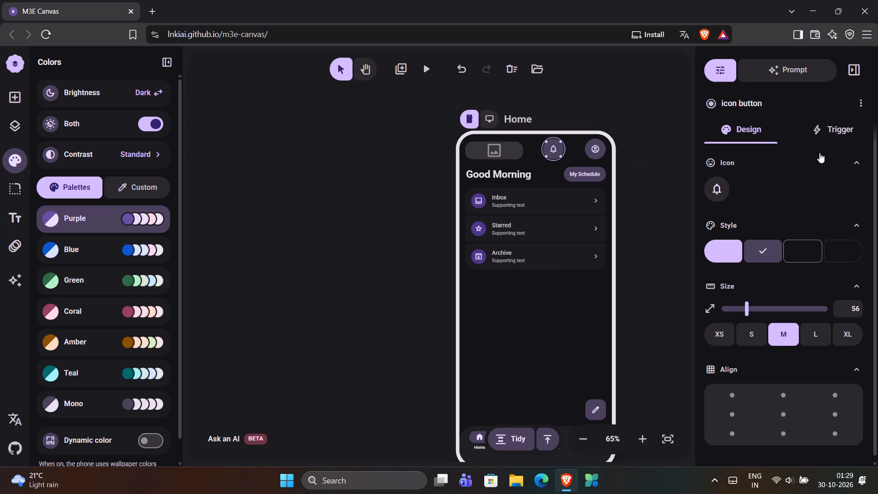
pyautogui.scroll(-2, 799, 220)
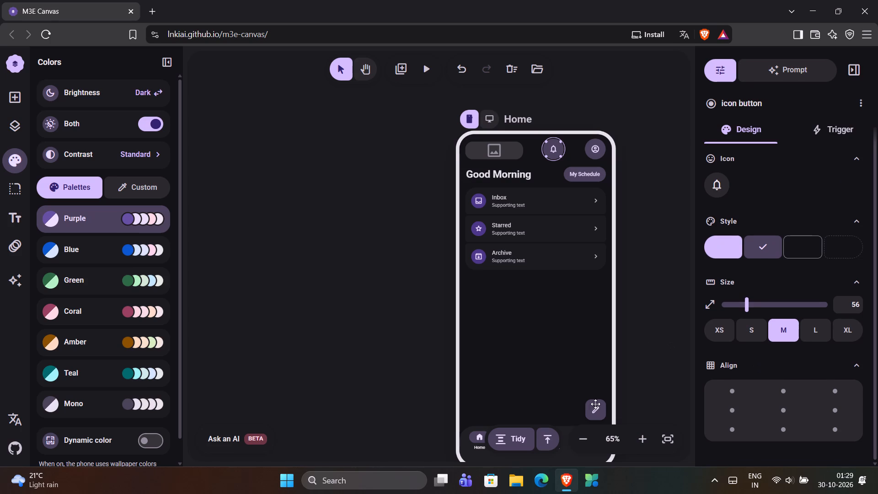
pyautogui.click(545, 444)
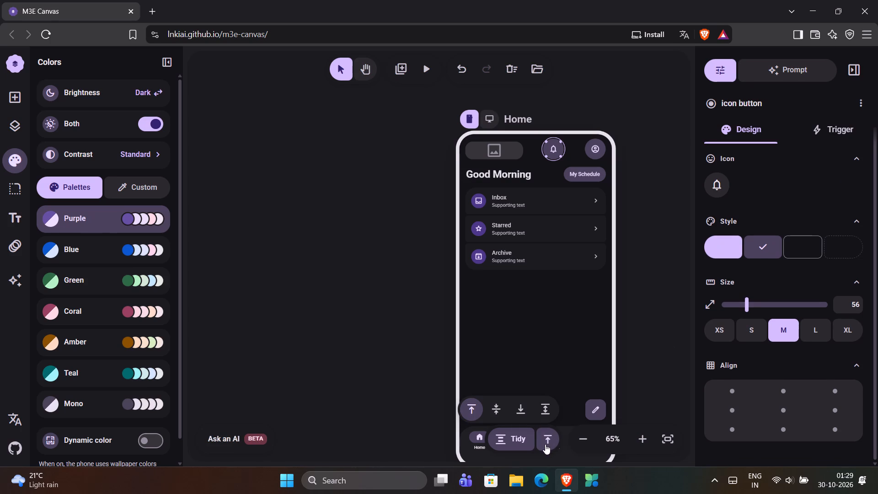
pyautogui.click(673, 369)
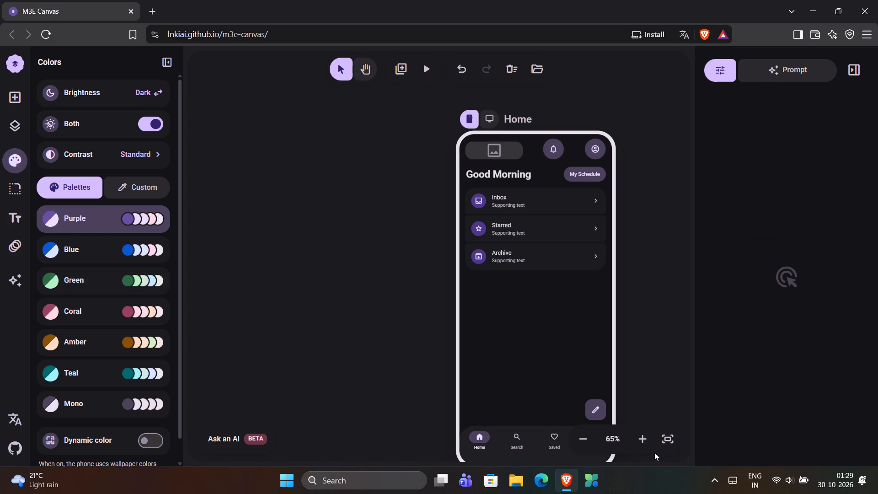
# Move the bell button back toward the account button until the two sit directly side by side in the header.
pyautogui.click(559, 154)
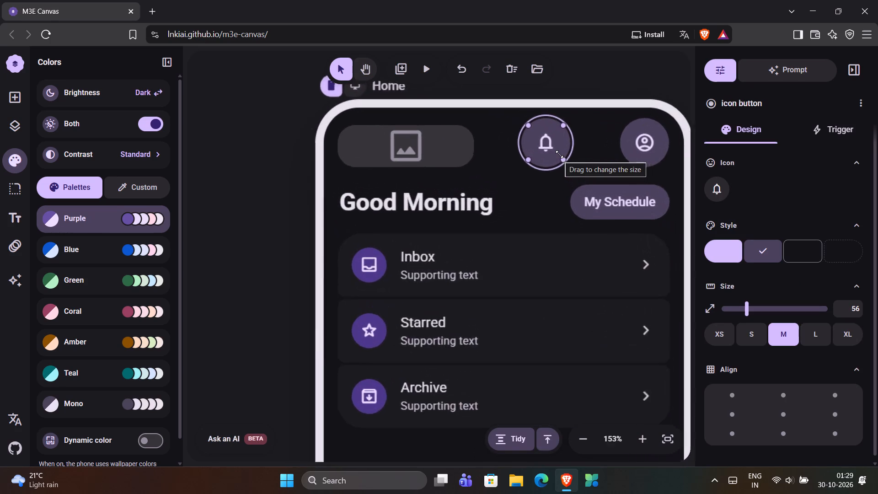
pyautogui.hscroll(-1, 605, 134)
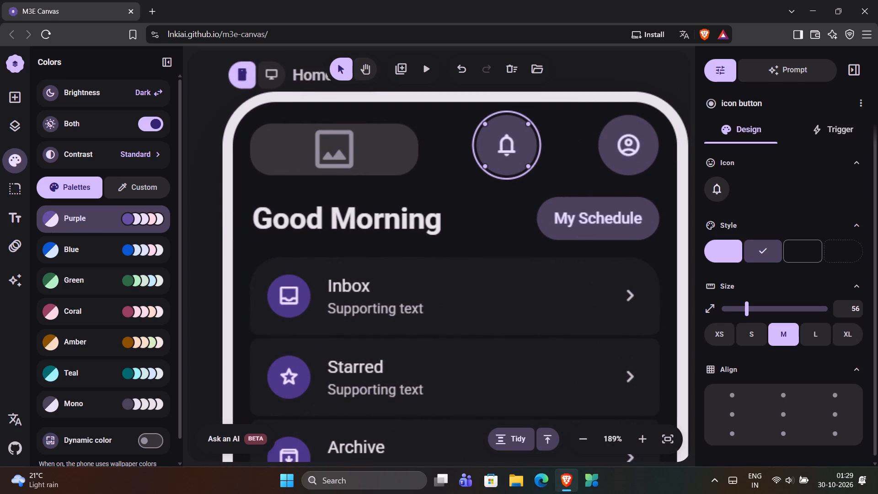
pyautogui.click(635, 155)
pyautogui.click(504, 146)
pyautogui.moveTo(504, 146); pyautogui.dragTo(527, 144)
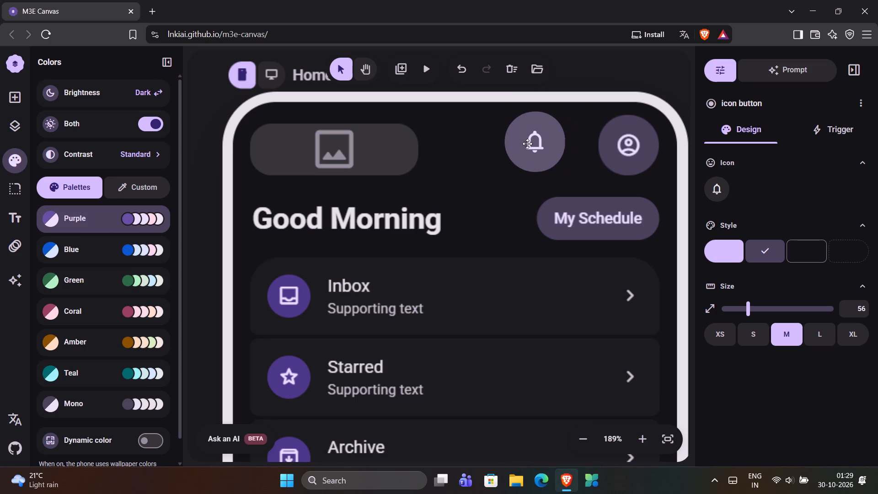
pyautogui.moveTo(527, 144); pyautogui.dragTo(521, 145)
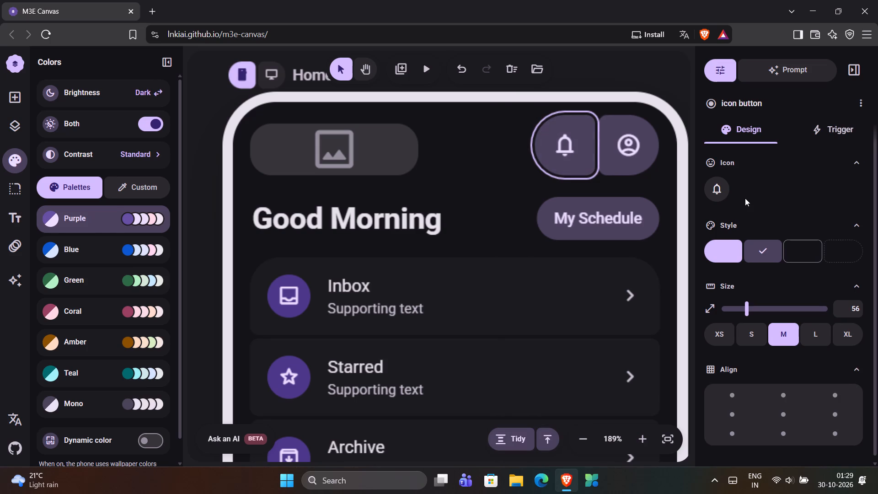
# Examine the bell button's tap action choices, trigger settings and icon setting.
pyautogui.scroll(1, 786, 153)
pyautogui.scroll(-1, 786, 153)
pyautogui.click(818, 134)
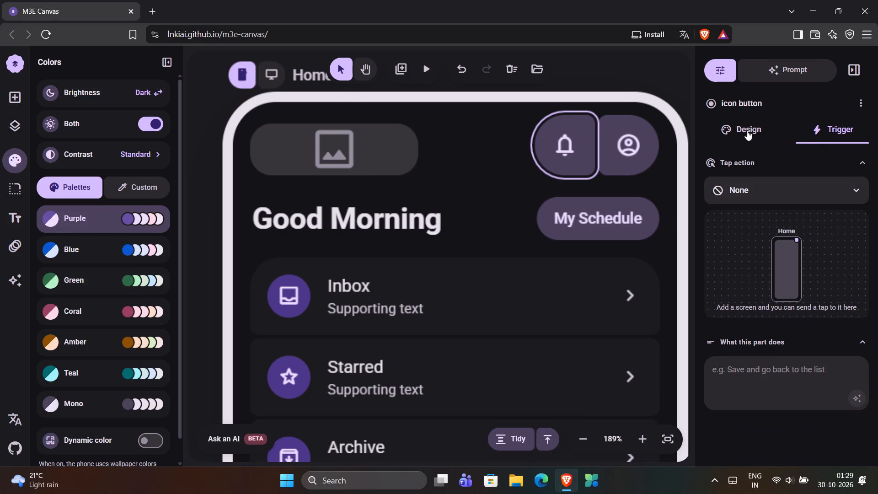
pyautogui.click(788, 239)
pyautogui.moveTo(789, 243); pyautogui.dragTo(795, 272)
pyautogui.click(757, 127)
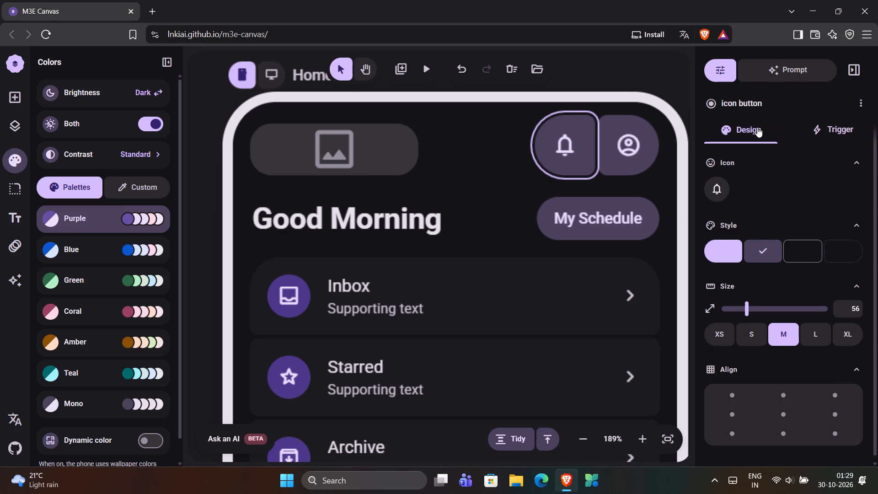
pyautogui.click(825, 124)
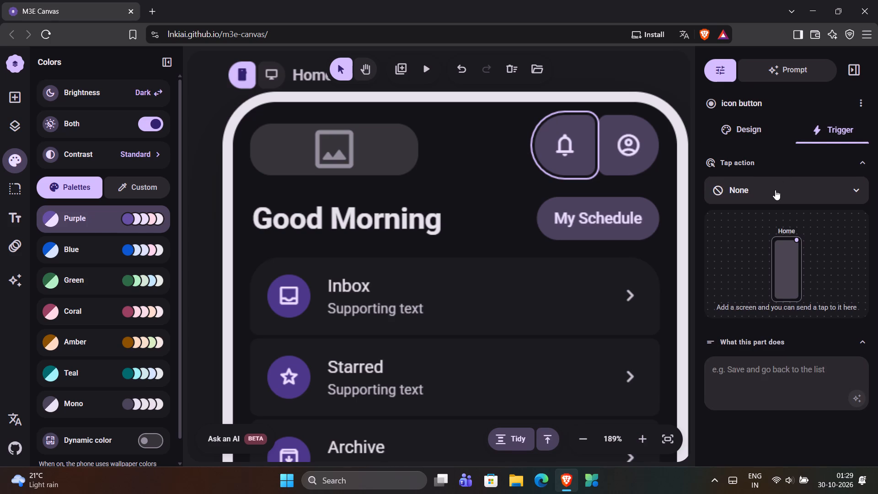
pyautogui.click(775, 190)
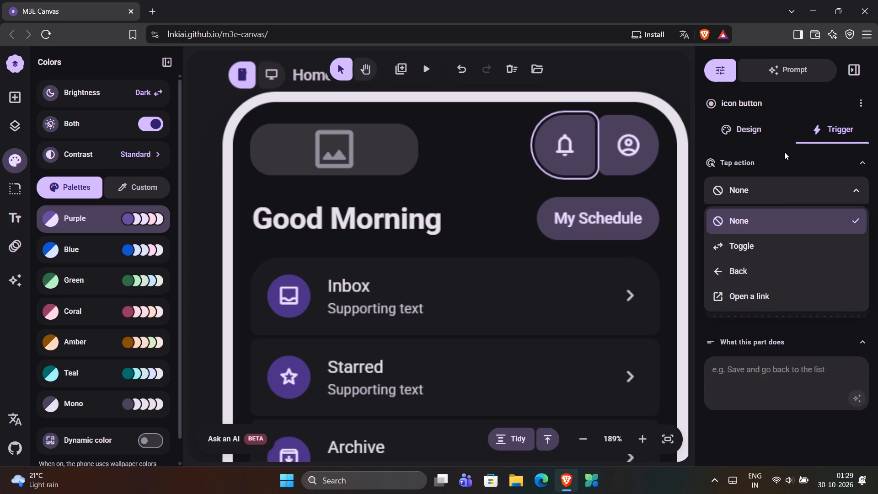
pyautogui.click(784, 152)
pyautogui.click(751, 126)
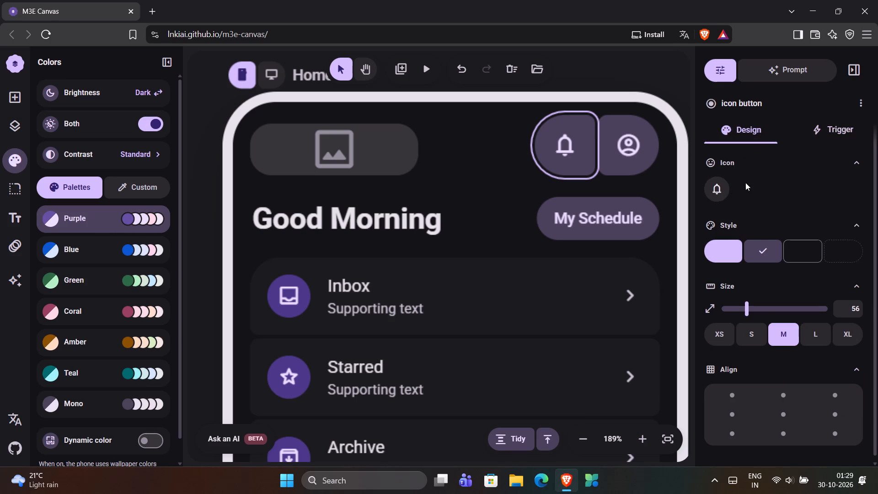
pyautogui.click(720, 191)
pyautogui.click(720, 191)
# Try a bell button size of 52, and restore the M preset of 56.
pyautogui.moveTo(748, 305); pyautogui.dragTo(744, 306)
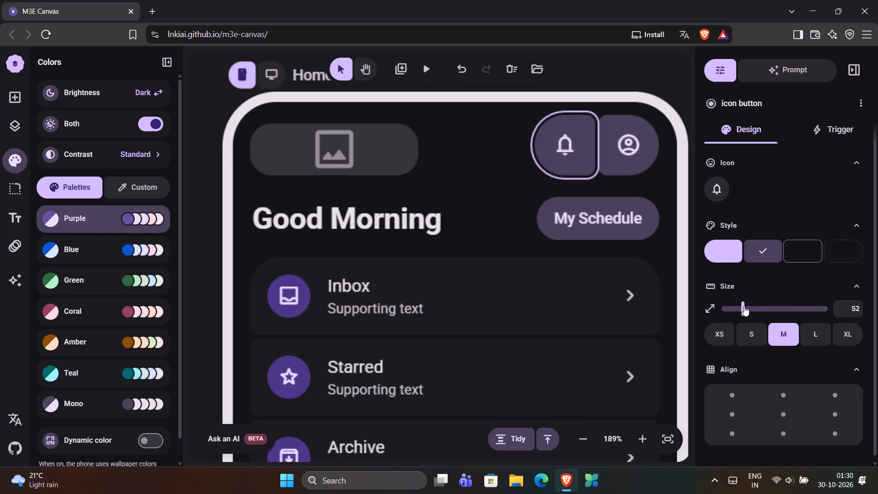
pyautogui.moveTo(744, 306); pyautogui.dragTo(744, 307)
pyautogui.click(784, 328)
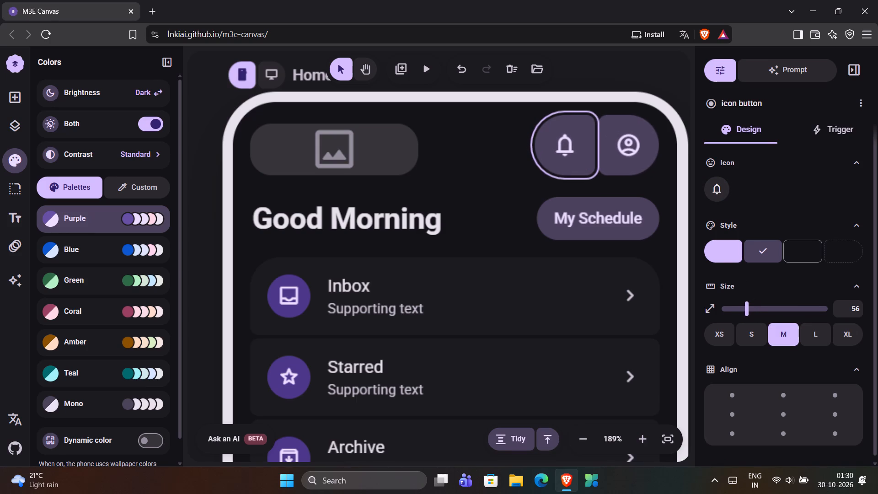
# Examine the bell button's extra actions and its remaining design settings, keeping the bell button selected.
pyautogui.click(859, 101)
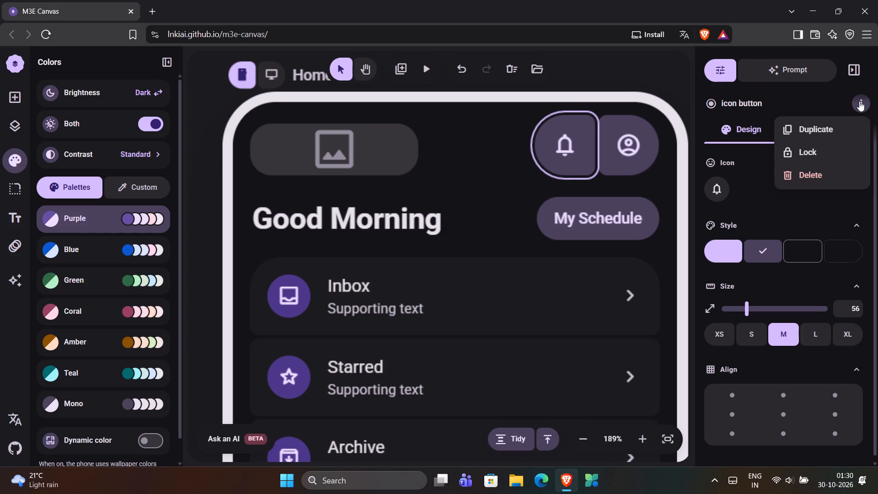
pyautogui.click(813, 106)
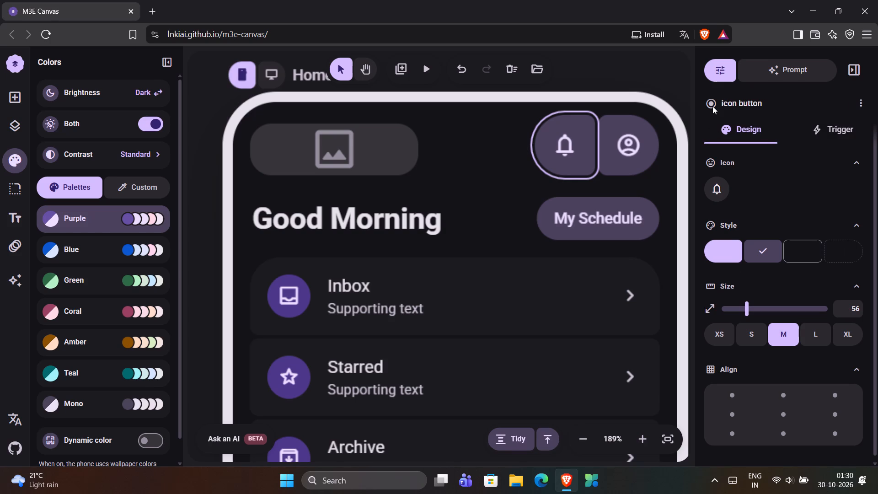
pyautogui.click(724, 70)
pyautogui.scroll(-5, 726, 231)
pyautogui.scroll(-2, 719, 325)
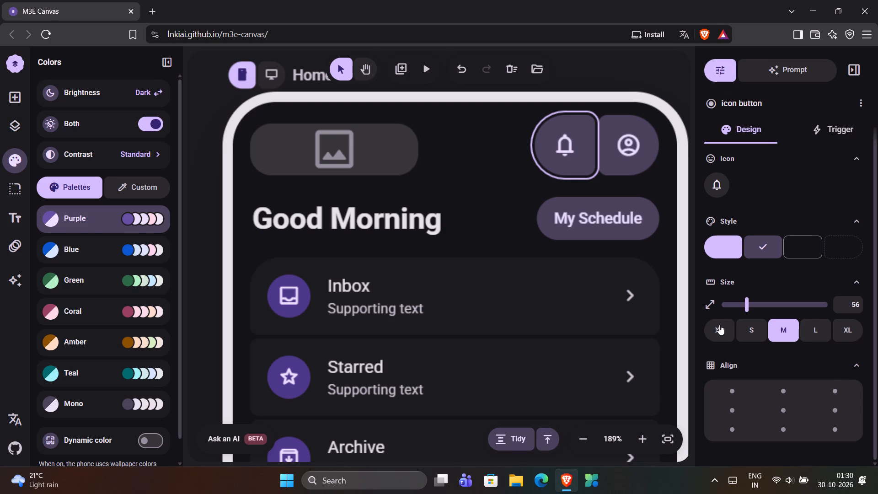
pyautogui.click(595, 153)
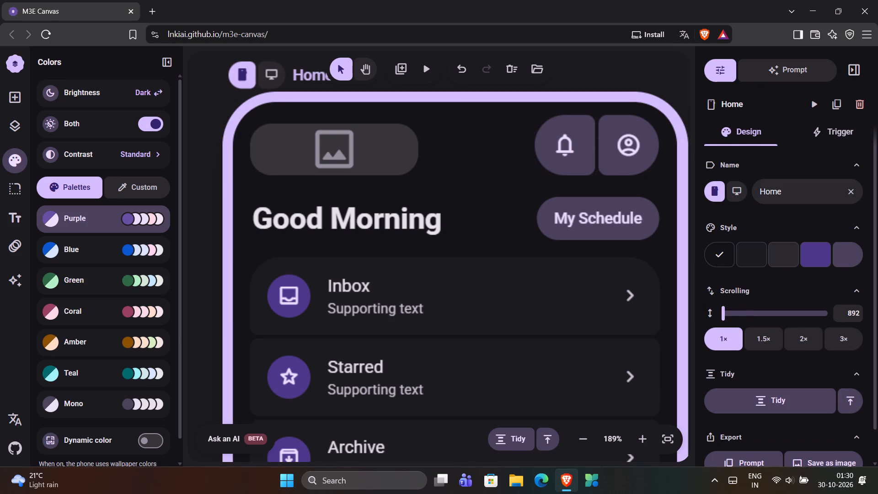
pyautogui.click(583, 145)
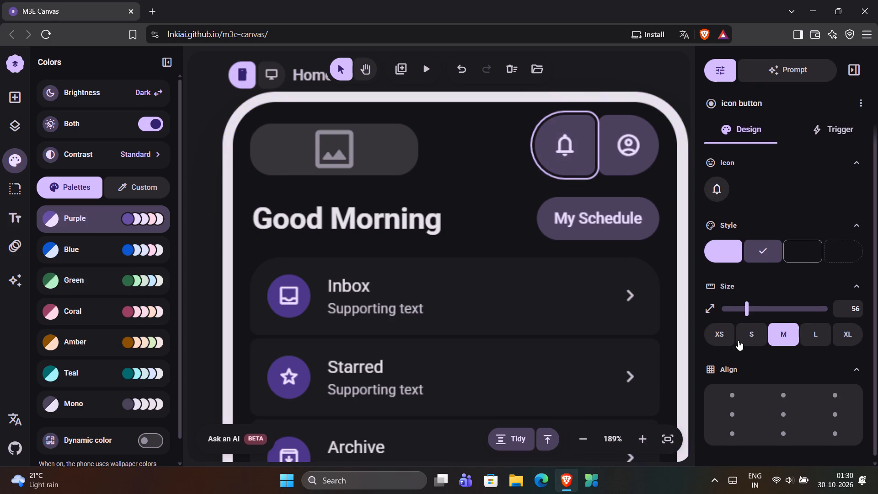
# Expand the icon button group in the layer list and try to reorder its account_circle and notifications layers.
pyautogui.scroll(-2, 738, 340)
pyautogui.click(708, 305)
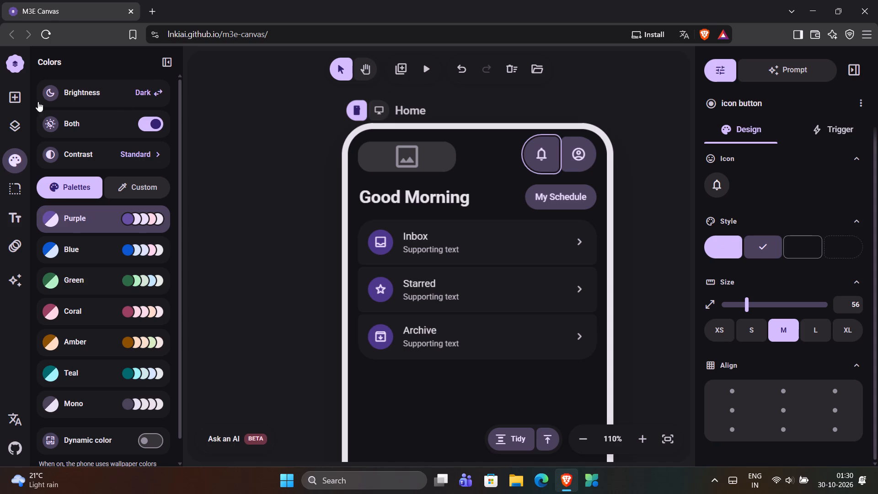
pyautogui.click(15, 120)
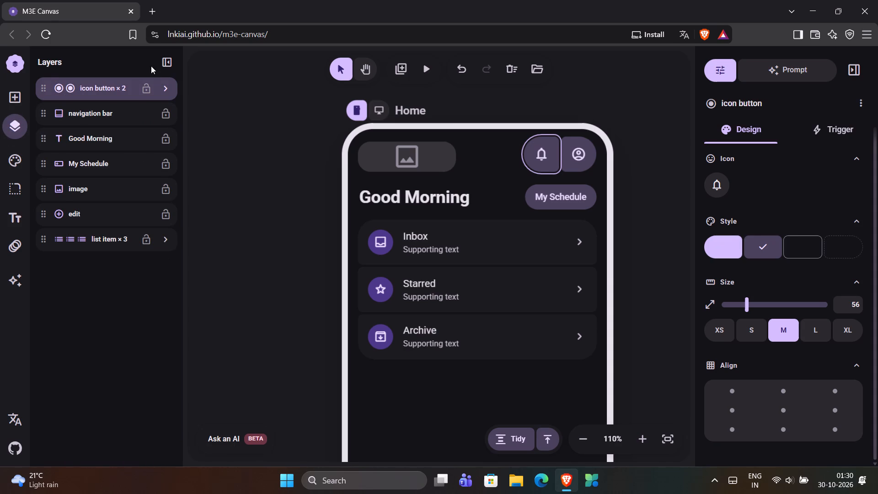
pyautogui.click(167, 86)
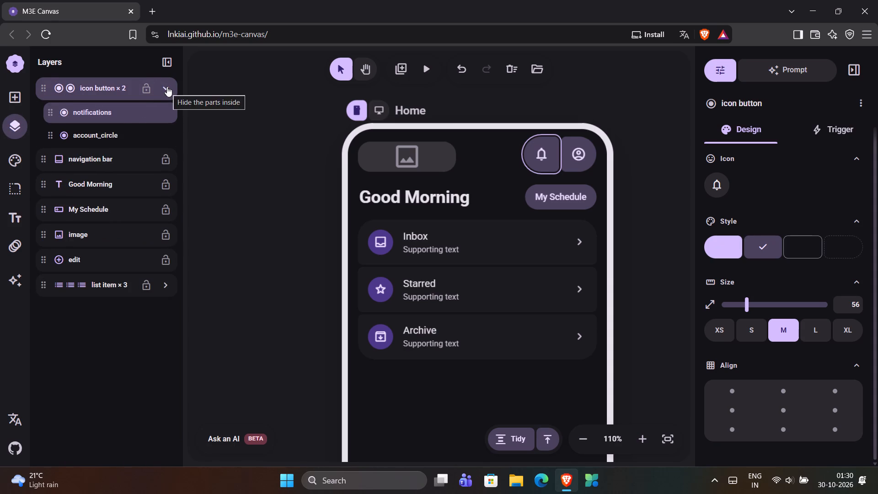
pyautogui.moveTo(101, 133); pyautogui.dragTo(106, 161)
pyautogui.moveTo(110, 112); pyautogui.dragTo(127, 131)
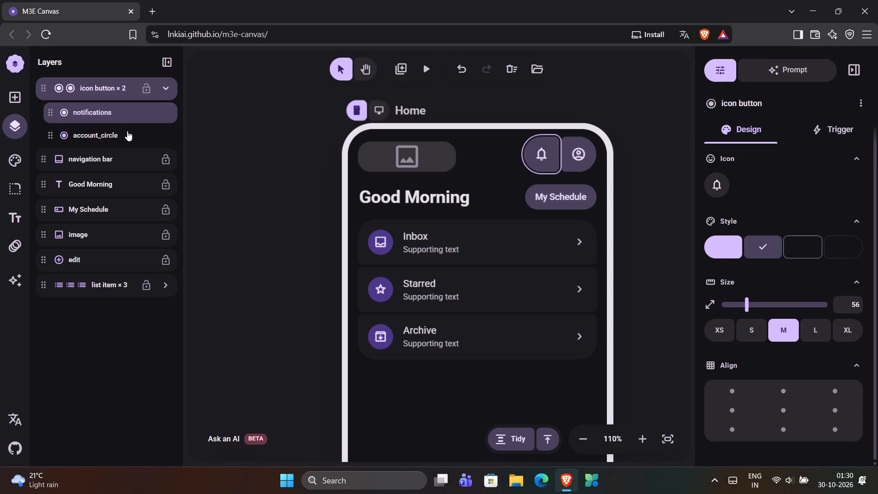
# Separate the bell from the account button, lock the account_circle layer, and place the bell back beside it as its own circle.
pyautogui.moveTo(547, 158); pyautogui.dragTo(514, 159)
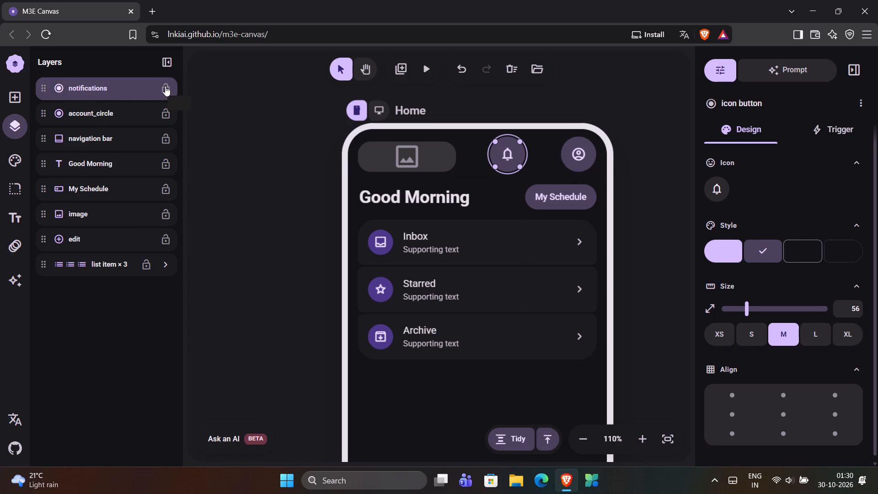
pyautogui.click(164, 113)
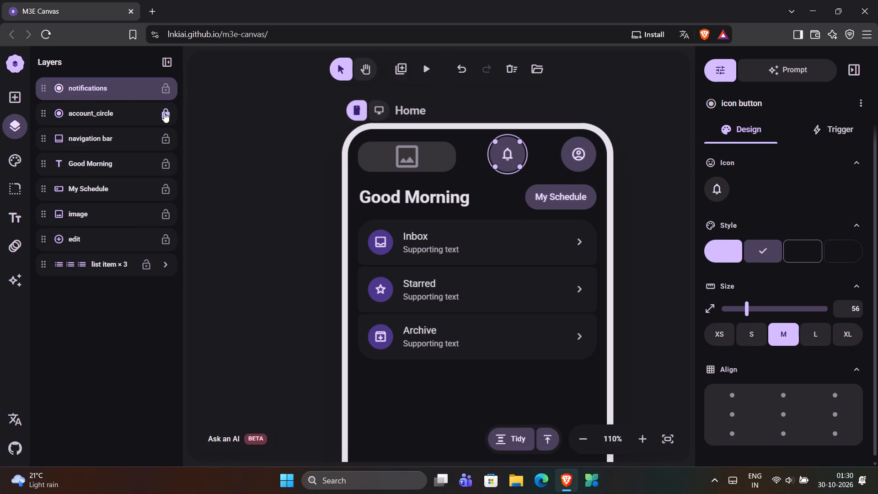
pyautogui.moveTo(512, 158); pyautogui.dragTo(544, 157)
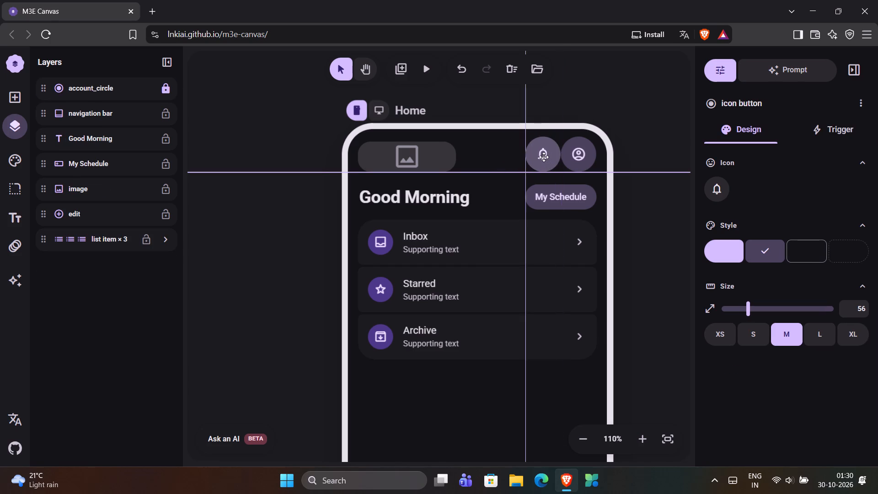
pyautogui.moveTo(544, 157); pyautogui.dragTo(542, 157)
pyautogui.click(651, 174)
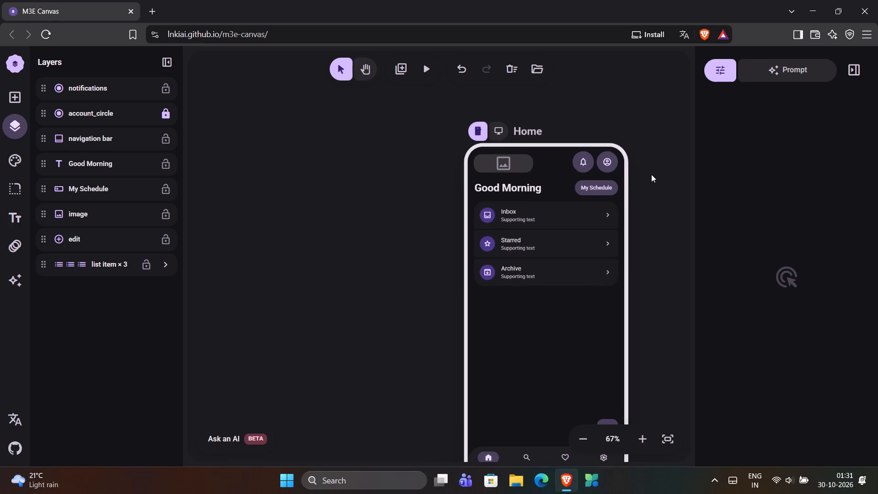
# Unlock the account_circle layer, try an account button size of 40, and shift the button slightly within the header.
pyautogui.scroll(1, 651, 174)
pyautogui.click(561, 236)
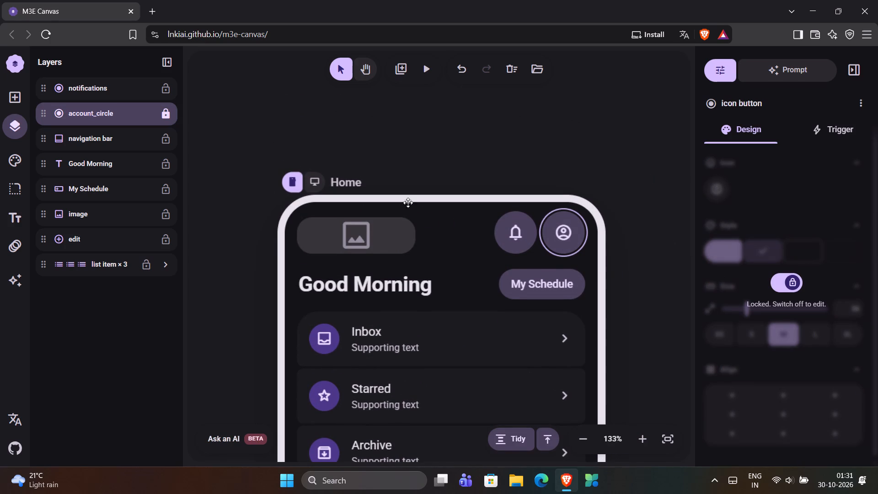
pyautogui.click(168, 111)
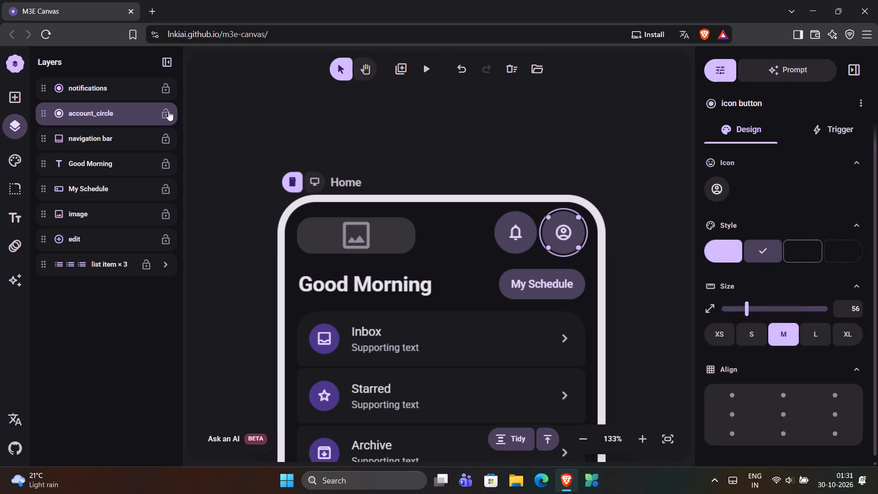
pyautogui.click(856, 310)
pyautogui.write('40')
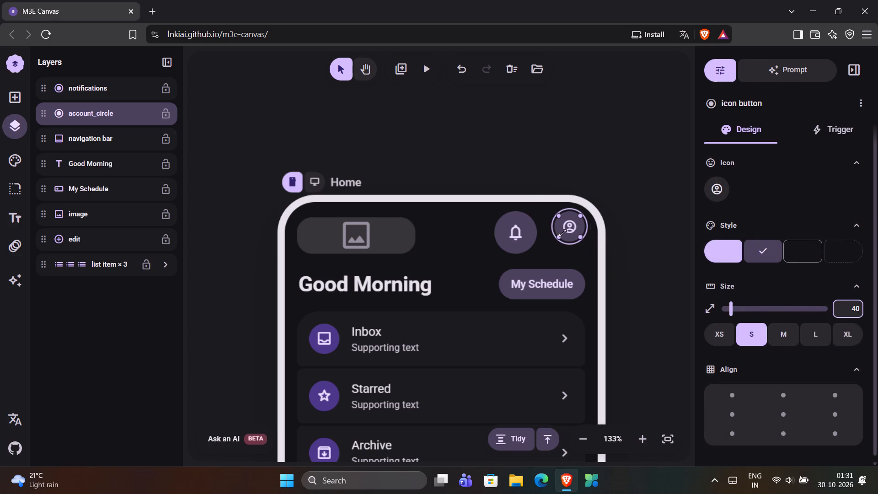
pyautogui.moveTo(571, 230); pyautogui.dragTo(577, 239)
# Separate the bell button from the account button by moving it toward the image placeholder in the header.
pyautogui.click(524, 240)
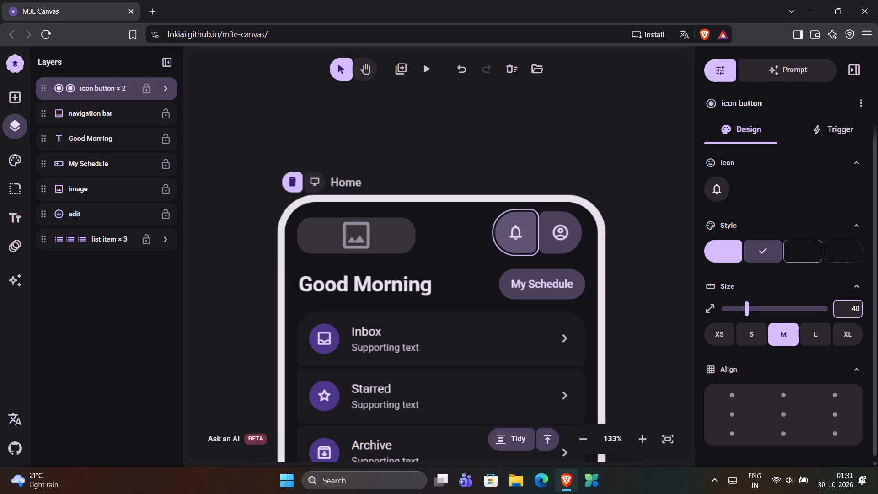
pyautogui.moveTo(524, 240); pyautogui.dragTo(481, 243)
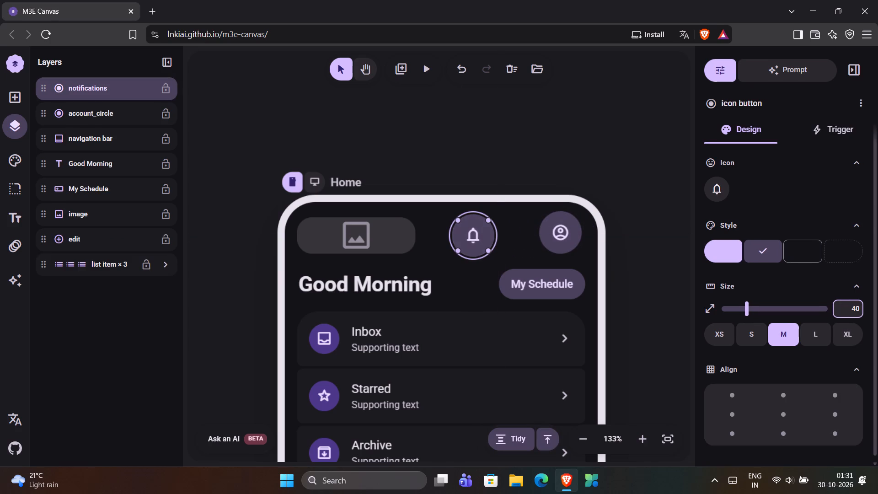
# Set the account button's size to 40 and move it over to the header's outer edge, above My Schedule.
pyautogui.click(572, 241)
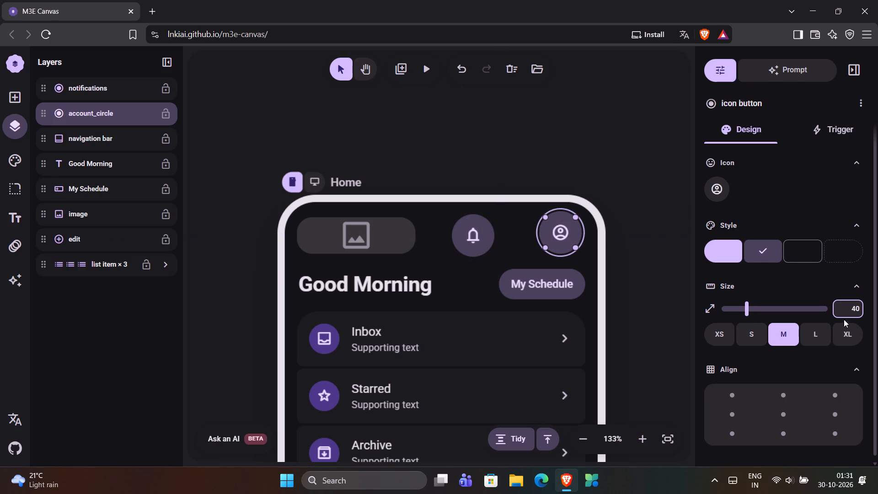
pyautogui.press('Return')
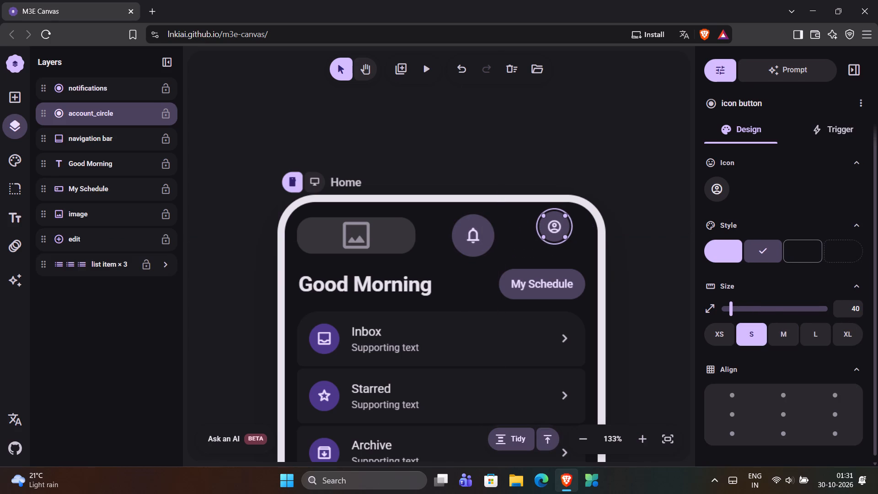
pyautogui.moveTo(554, 231); pyautogui.dragTo(561, 237)
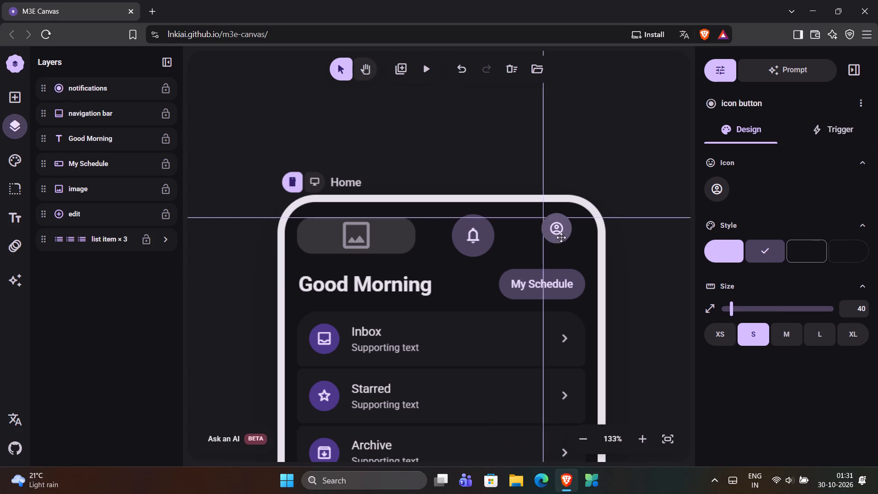
pyautogui.moveTo(561, 237); pyautogui.dragTo(573, 238)
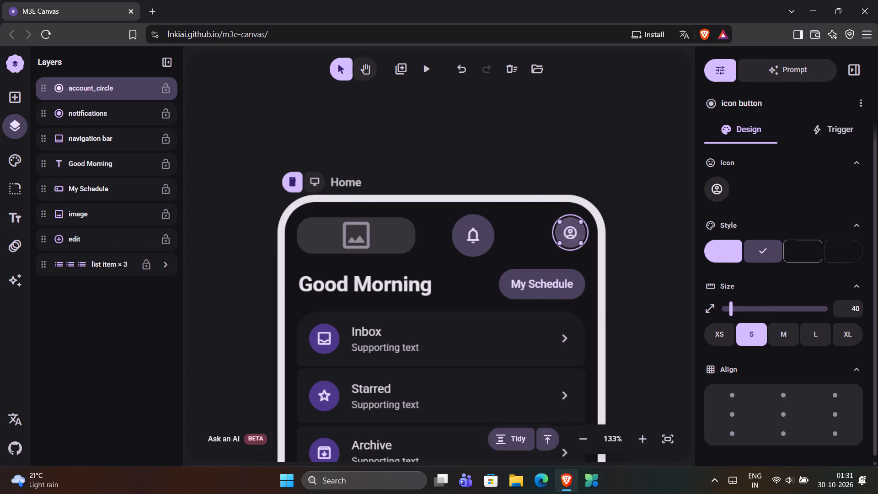
# Compare the bell and account buttons, and set the account button's size to 45.
pyautogui.click(486, 236)
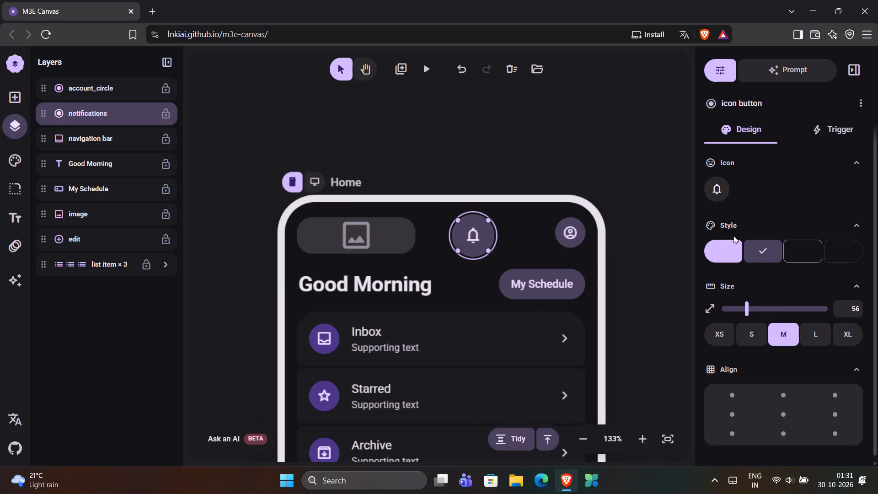
pyautogui.click(567, 236)
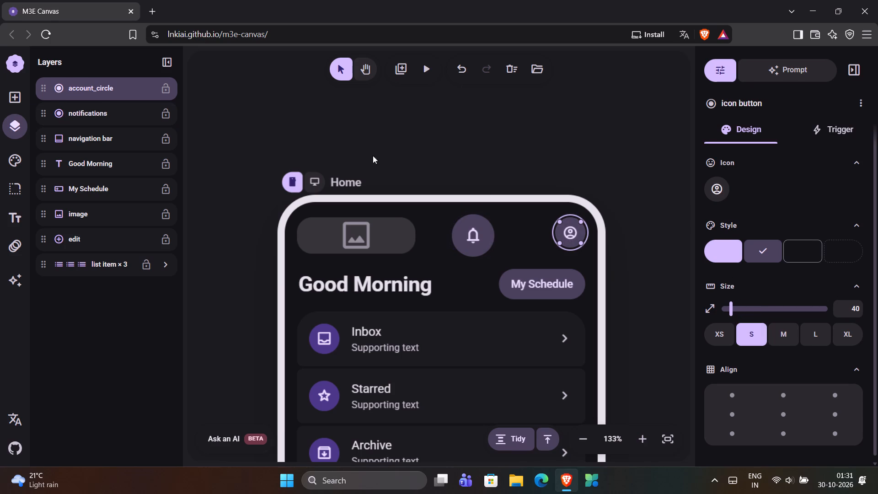
pyautogui.click(849, 306)
pyautogui.write('45')
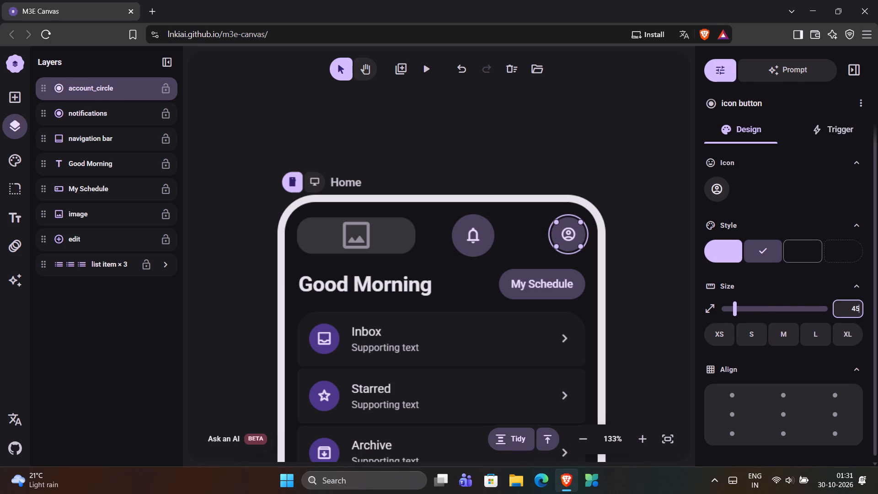
pyautogui.press('Return')
# Lock the account_circle layer and move the bell button next to the account button without grouping them.
pyautogui.click(167, 86)
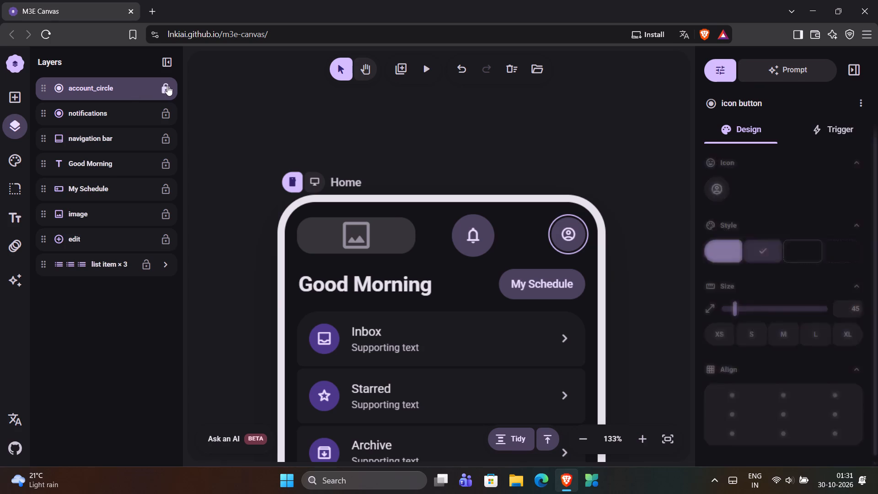
pyautogui.click(656, 246)
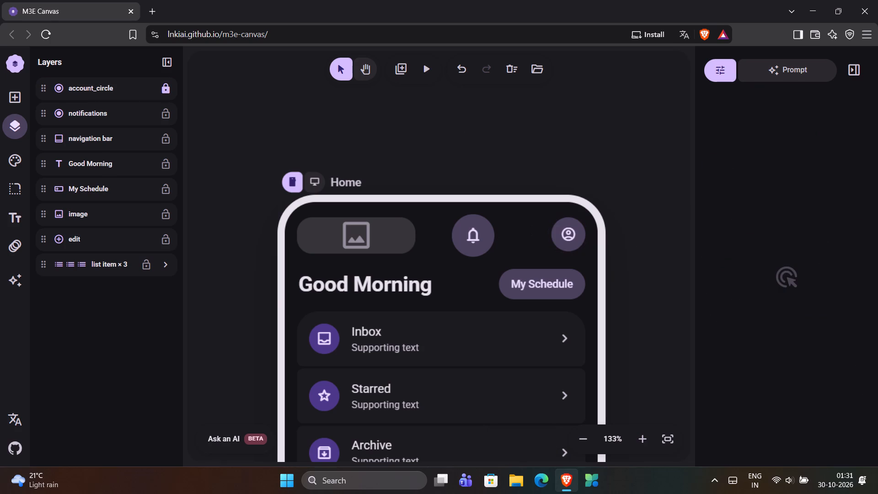
pyautogui.click(467, 239)
pyautogui.moveTo(467, 239); pyautogui.dragTo(524, 240)
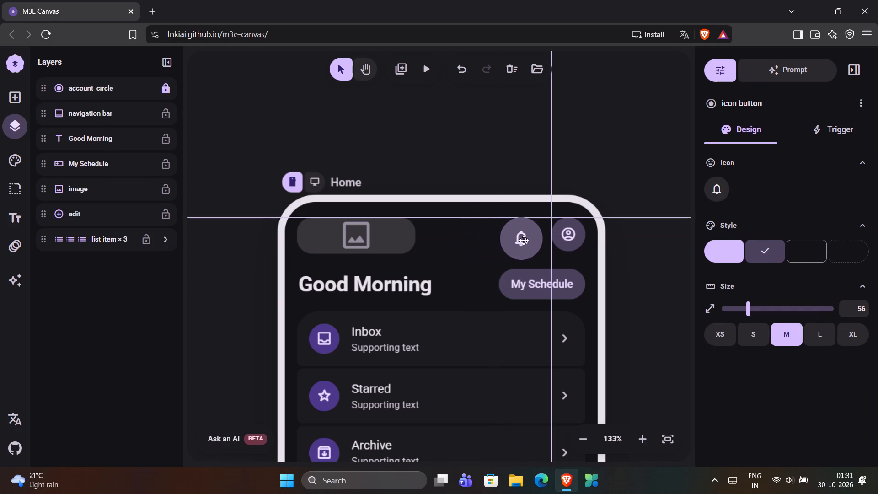
pyautogui.moveTo(524, 240); pyautogui.dragTo(521, 235)
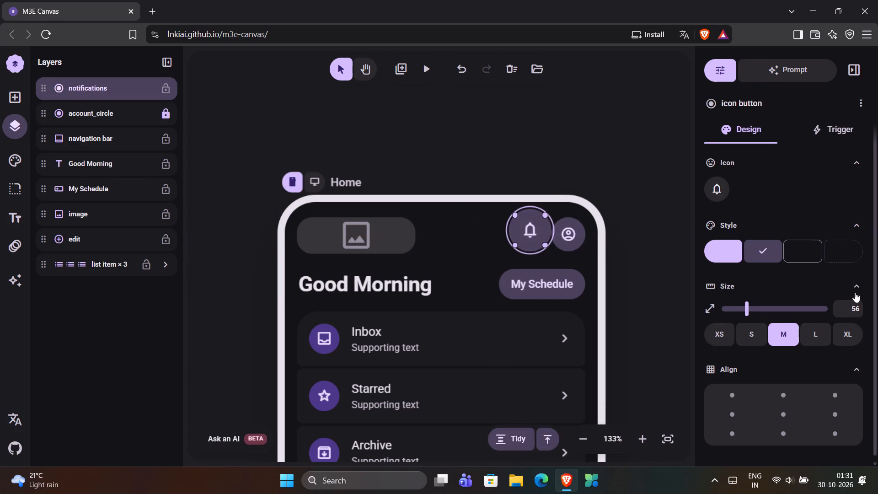
# Set the bell button's size to 45 to match the account button.
pyautogui.click(854, 303)
pyautogui.write('45')
pyautogui.press('Return')
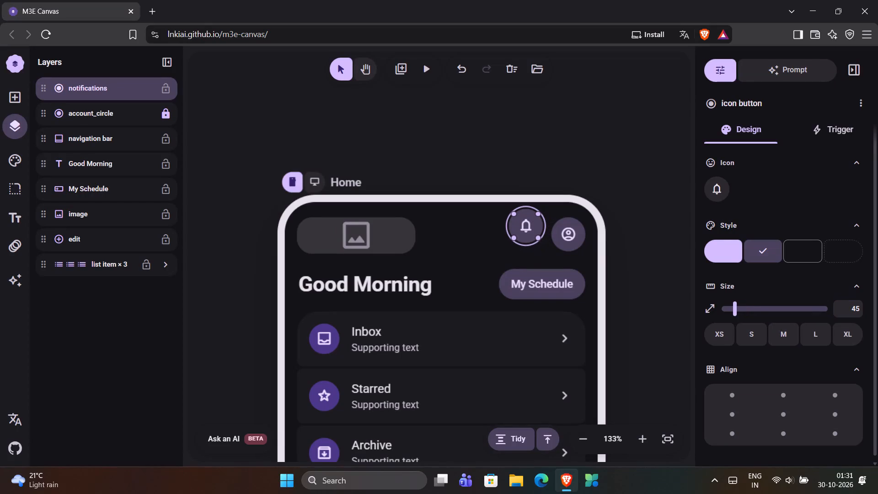
pyautogui.click(648, 196)
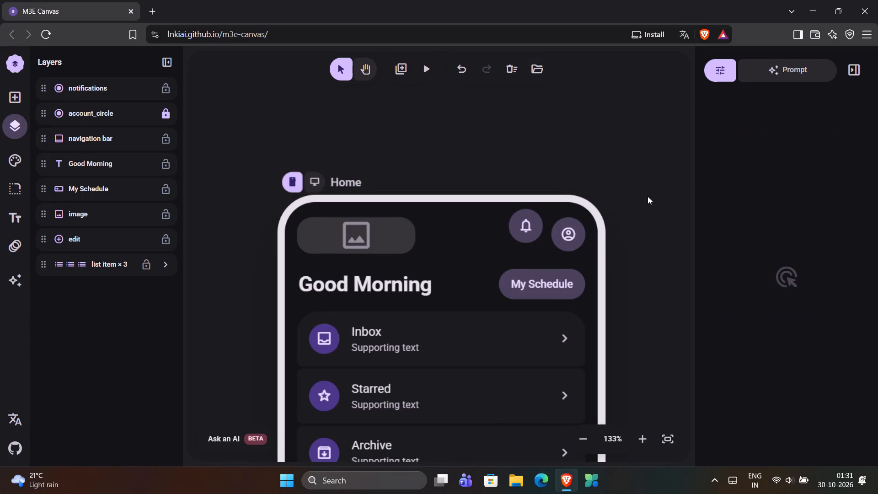
# Move the bell button down to roughly the account button's height, leaving a small gap between the two circles.
pyautogui.click(527, 234)
pyautogui.moveTo(527, 234); pyautogui.dragTo(526, 246)
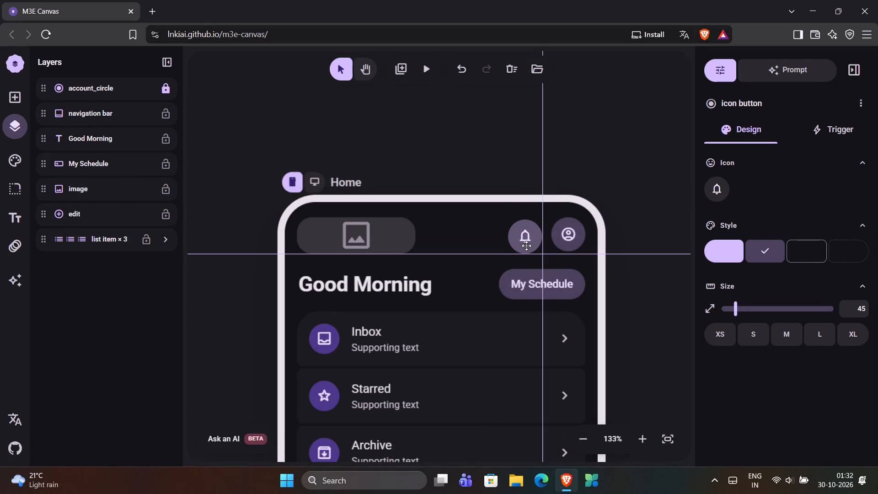
pyautogui.moveTo(526, 246); pyautogui.dragTo(530, 243)
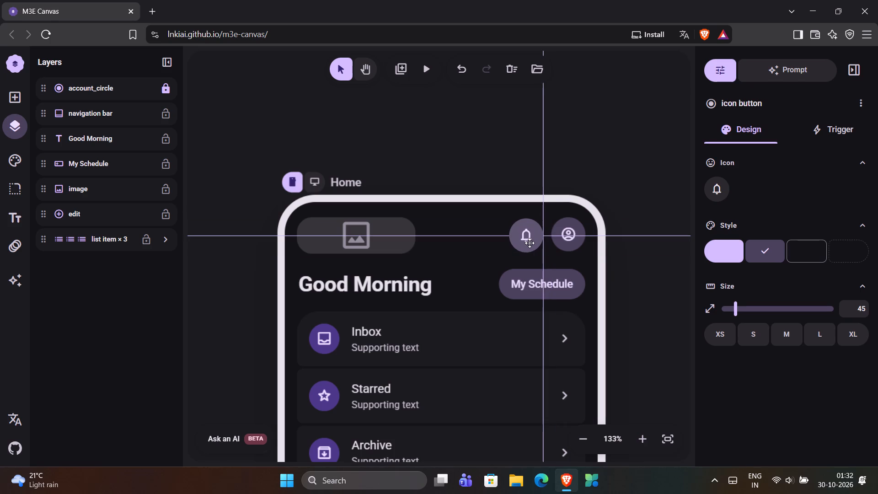
pyautogui.moveTo(530, 243); pyautogui.dragTo(530, 246)
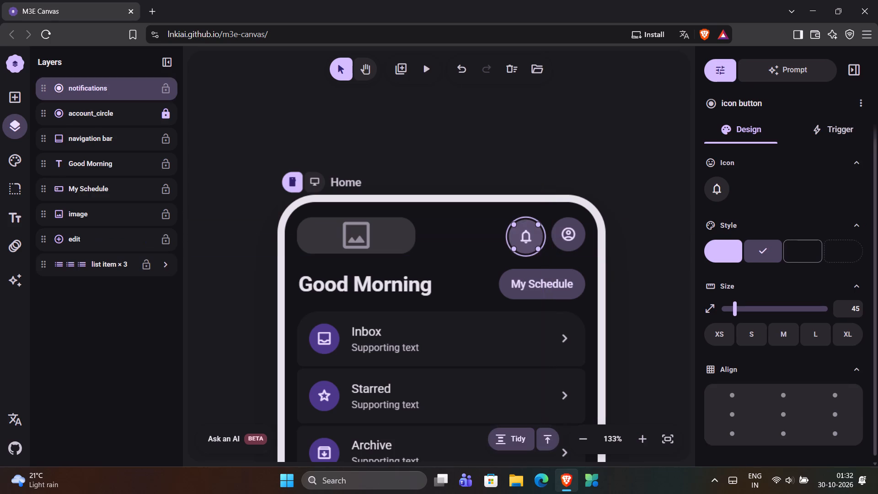
pyautogui.click(621, 250)
# Nudge the My Schedule button slightly upward, keeping its right edge in line with the list below.
pyautogui.scroll(-1, 621, 250)
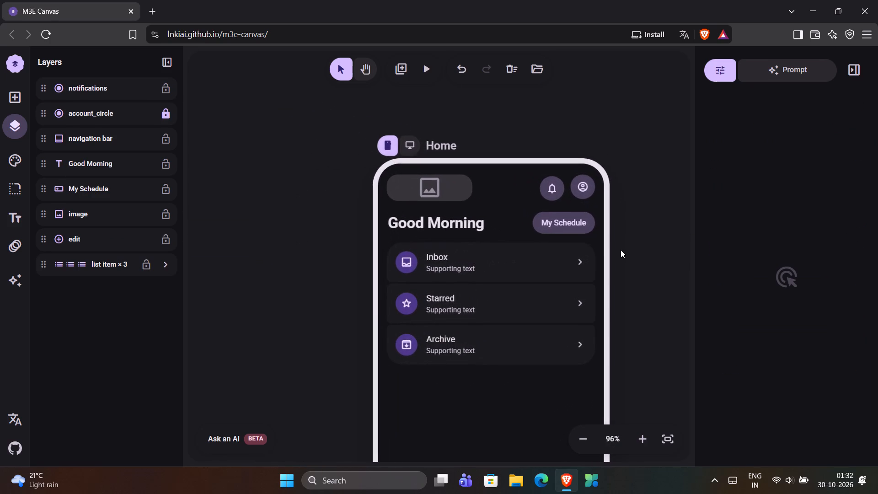
pyautogui.scroll(1, 621, 250)
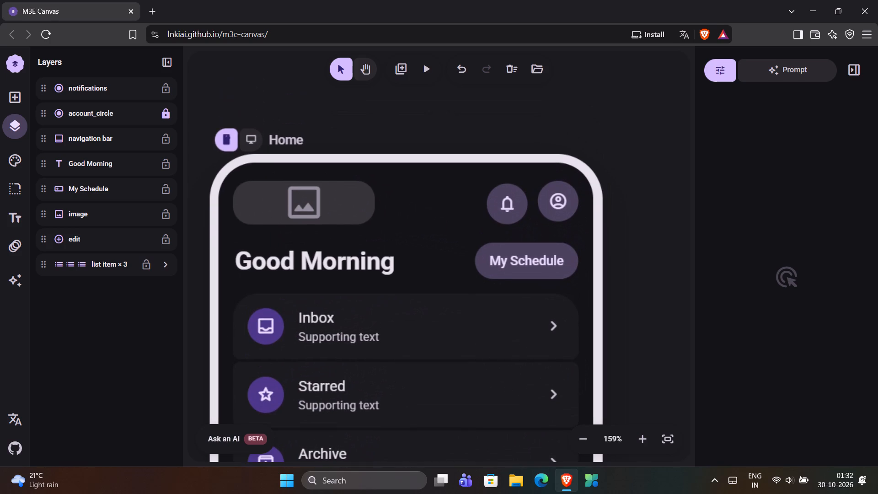
pyautogui.click(551, 261)
pyautogui.click(551, 261)
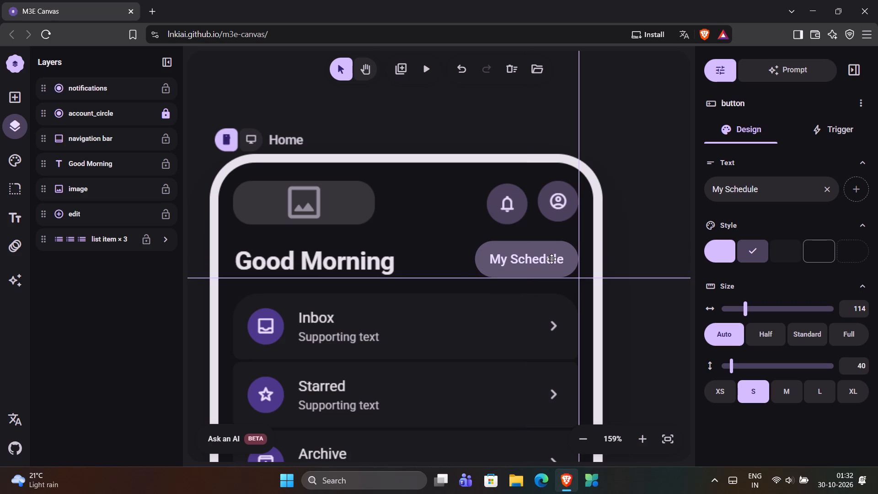
pyautogui.click(628, 249)
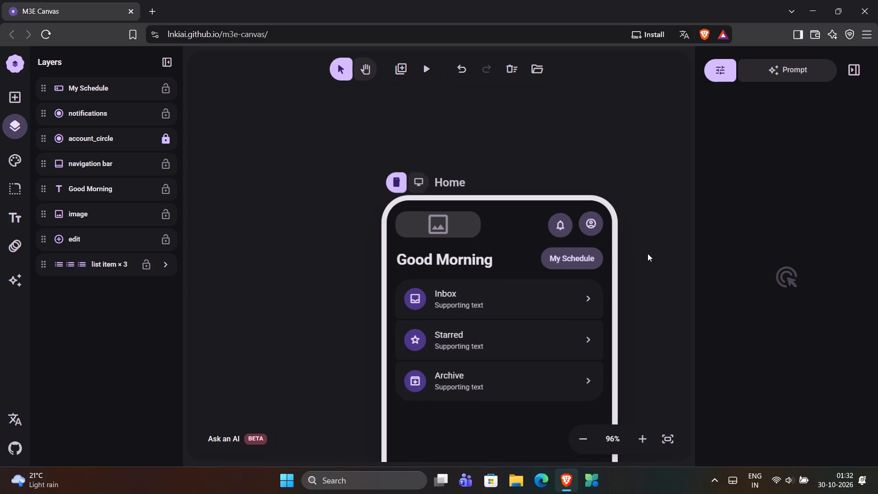
# Duplicate the Good Morning text and place the copy just below the original, above the Inbox row.
pyautogui.click(469, 263)
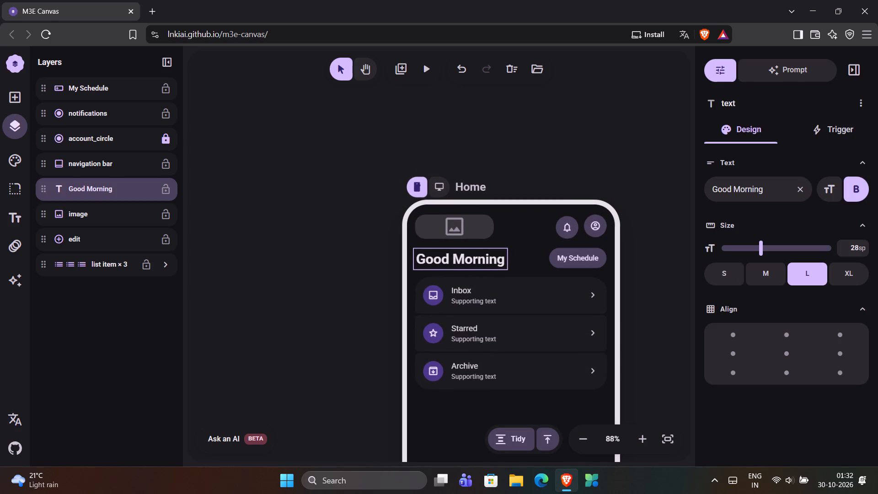
pyautogui.click(860, 100)
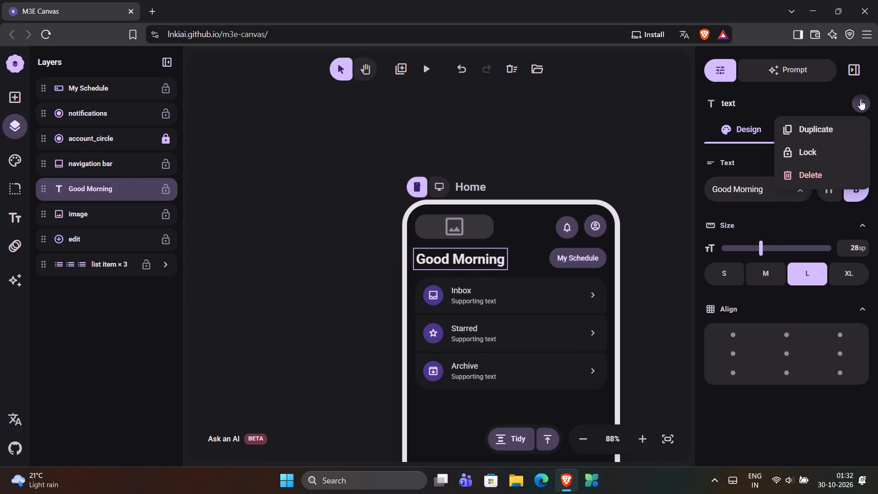
pyautogui.click(836, 131)
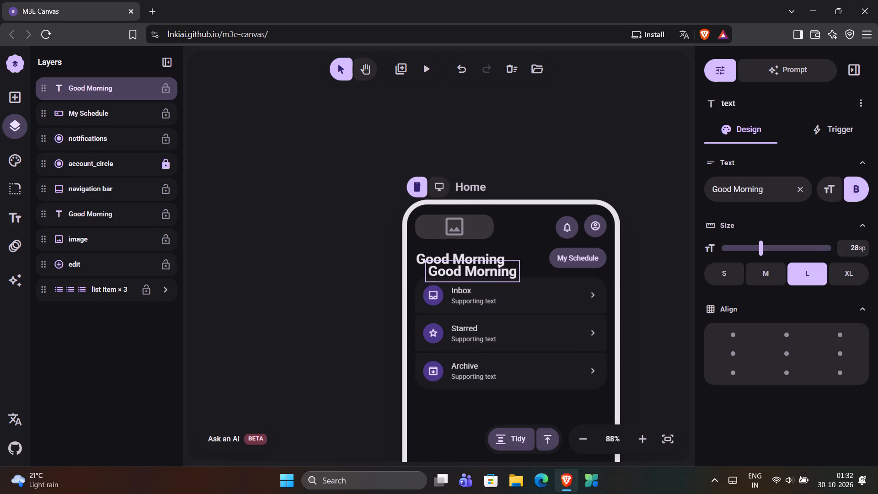
pyautogui.moveTo(491, 278); pyautogui.dragTo(476, 278)
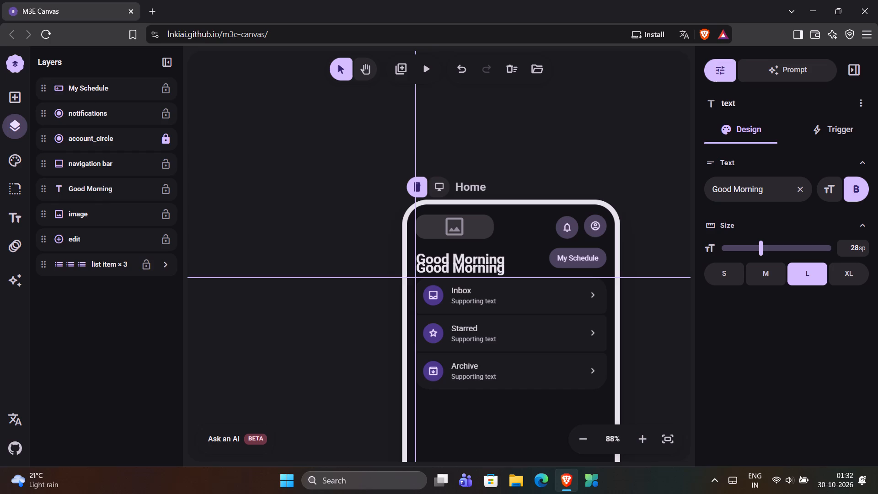
pyautogui.moveTo(476, 278); pyautogui.dragTo(475, 280)
# Replace the duplicated greeting's text with "Fri, 7 Oct".
pyautogui.doubleClick(476, 274)
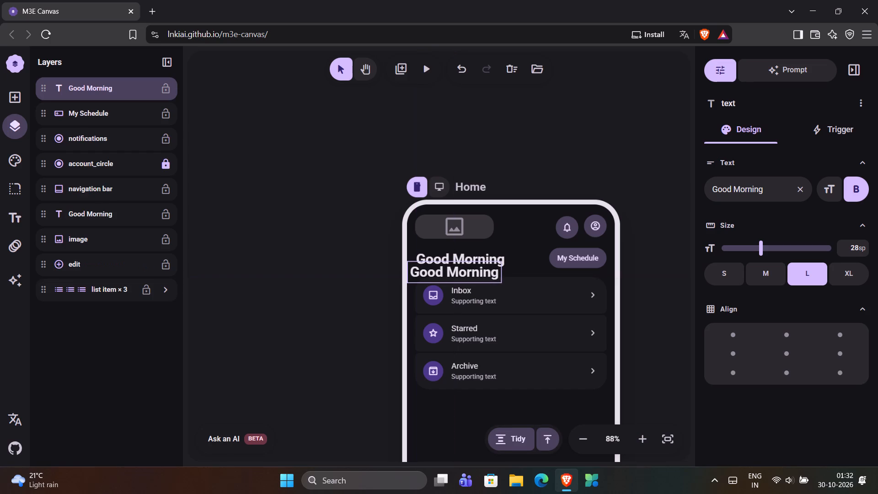
pyautogui.moveTo(777, 194); pyautogui.dragTo(657, 193)
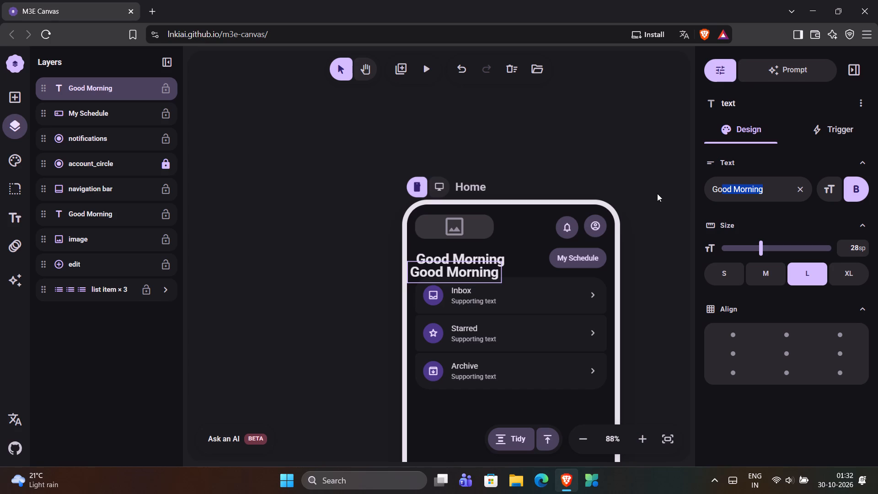
pyautogui.doubleClick(471, 281)
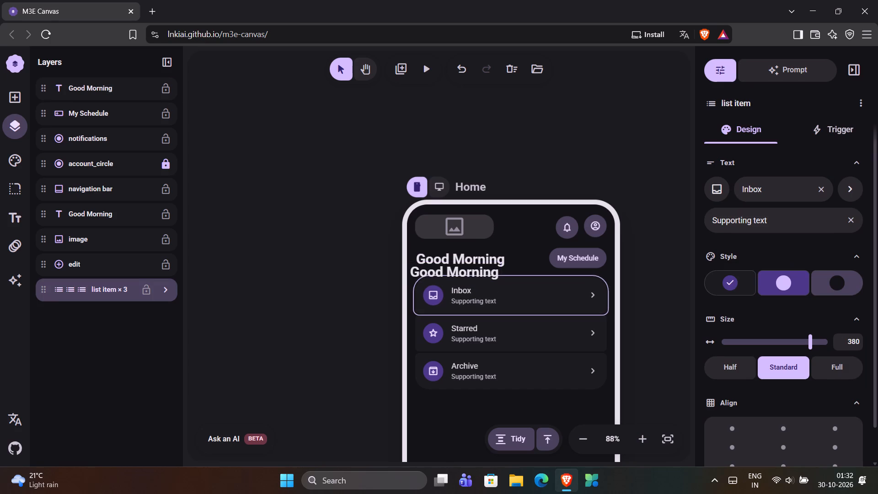
pyautogui.click(454, 277)
pyautogui.doubleClick(448, 276)
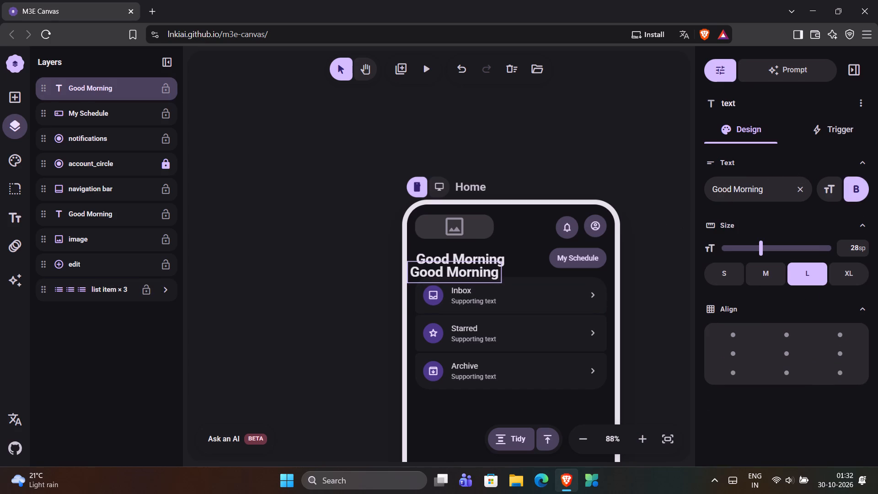
pyautogui.moveTo(771, 188); pyautogui.dragTo(587, 212)
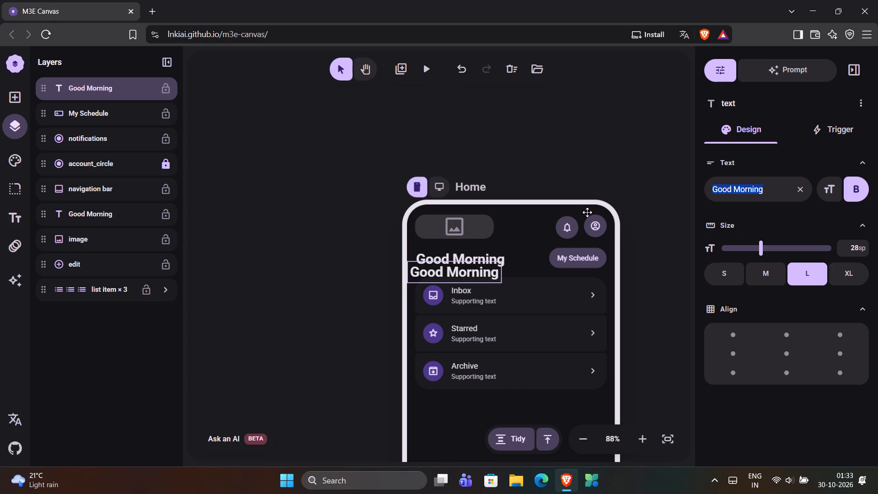
pyautogui.write('Fri')
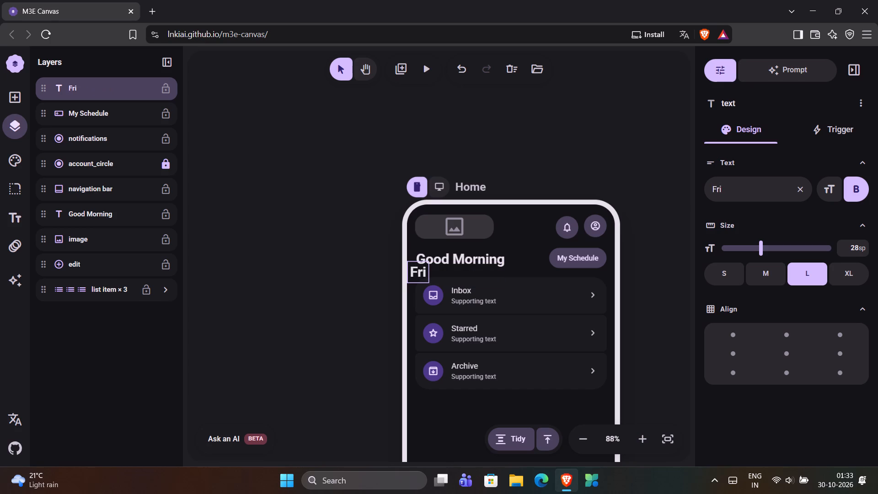
pyautogui.write(',')
pyautogui.press('space')
pyautogui.press('7')
pyautogui.press('space')
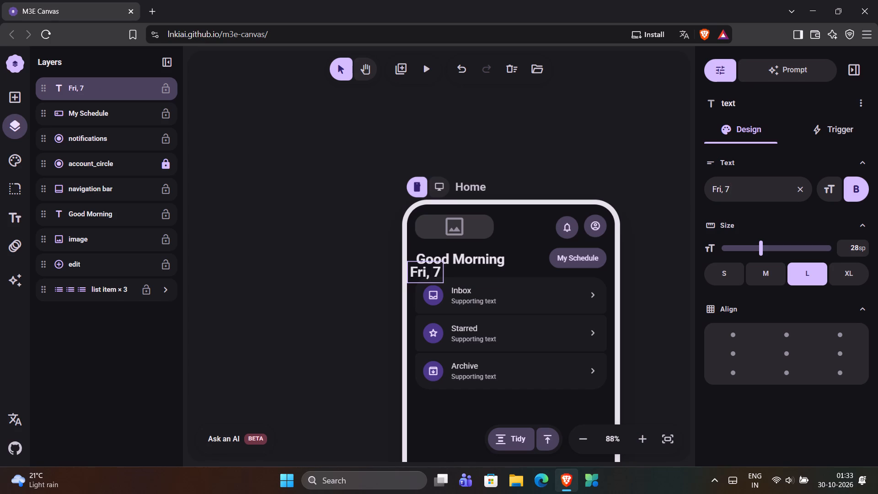
pyautogui.write('Oct')
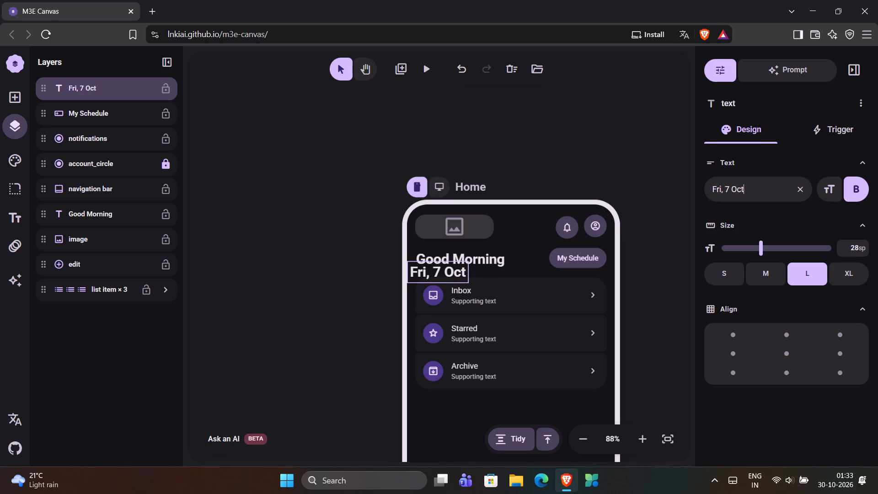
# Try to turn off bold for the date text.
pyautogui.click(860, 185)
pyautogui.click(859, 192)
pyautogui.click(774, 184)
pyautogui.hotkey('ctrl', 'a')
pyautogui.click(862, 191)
# Set the date text's size to 14 sp.
pyautogui.click(735, 278)
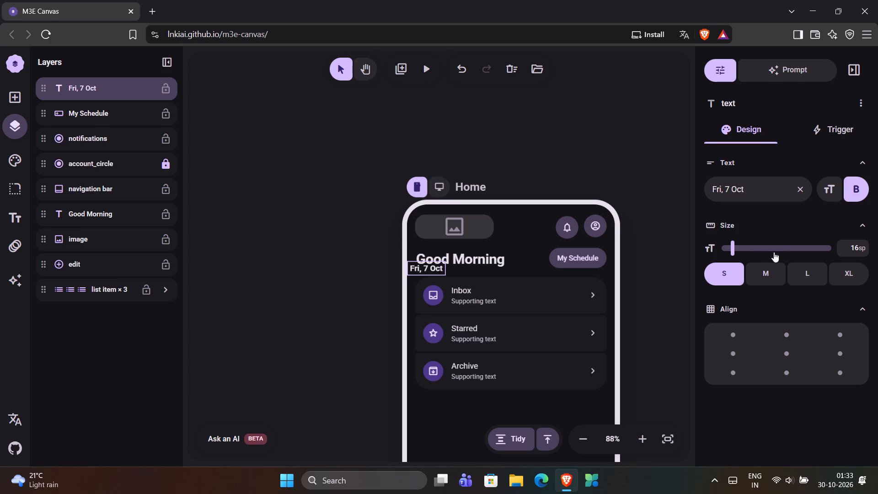
pyautogui.moveTo(734, 249); pyautogui.dragTo(728, 250)
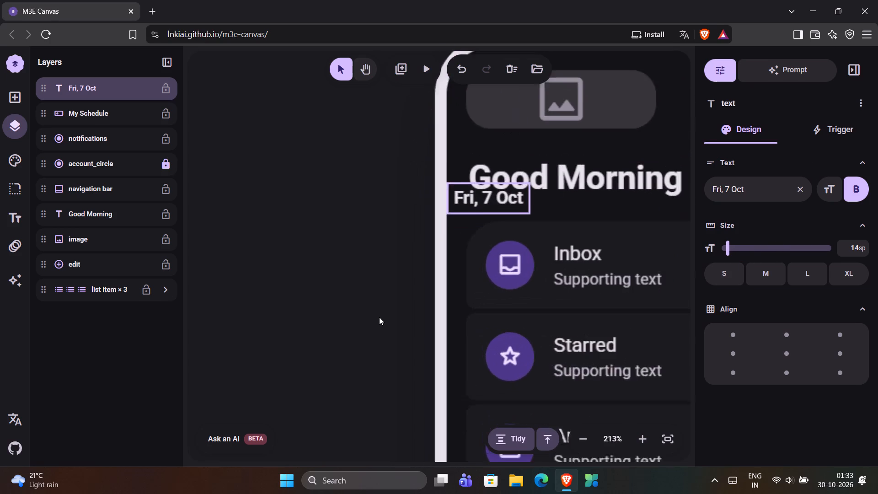
# Move the date text directly beneath the Good Morning greeting, nearly in line with its left edge and above the Inbox row.
pyautogui.hscroll(-1, 506, 249)
pyautogui.moveTo(456, 218); pyautogui.dragTo(476, 219)
pyautogui.moveTo(464, 214); pyautogui.dragTo(464, 220)
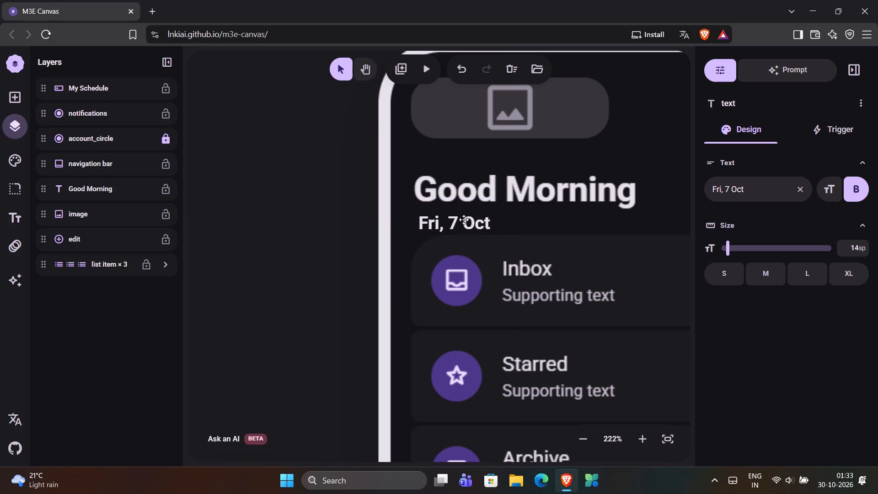
pyautogui.moveTo(464, 220); pyautogui.dragTo(463, 219)
pyautogui.click(314, 183)
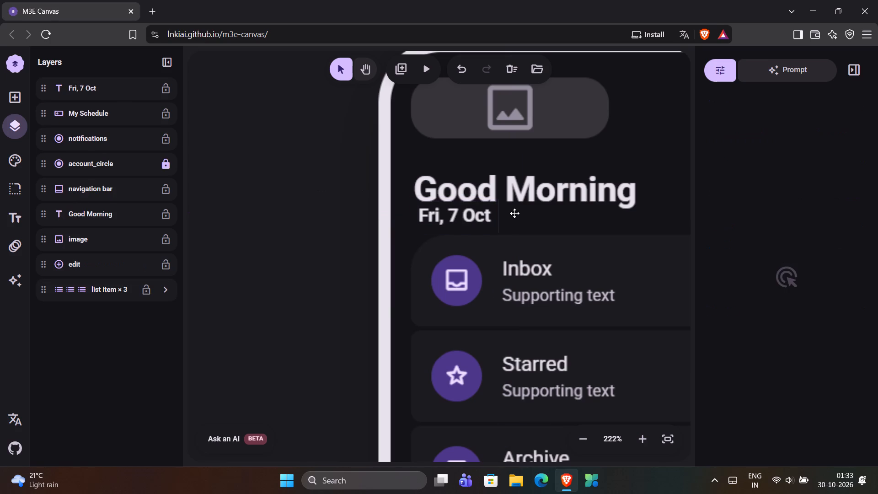
pyautogui.click(393, 220)
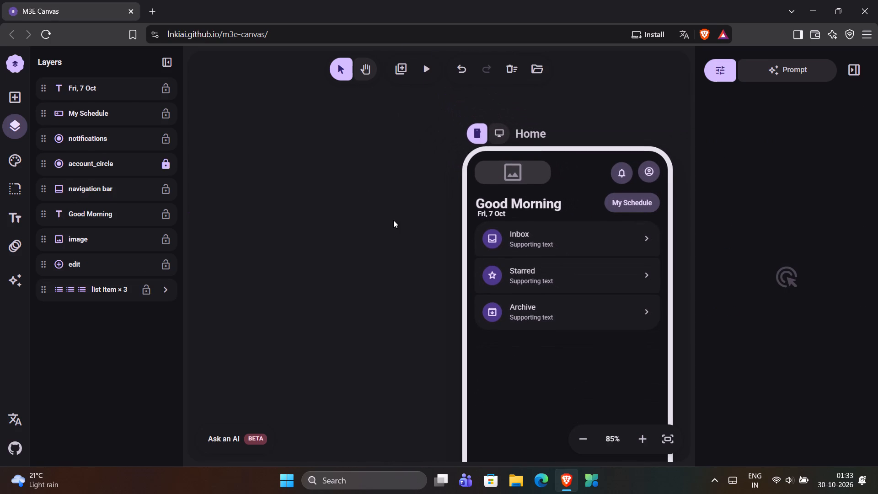
# Extend the date text under the greeting to read "Fri, 7 October 2026".
pyautogui.hscroll(-2, 393, 220)
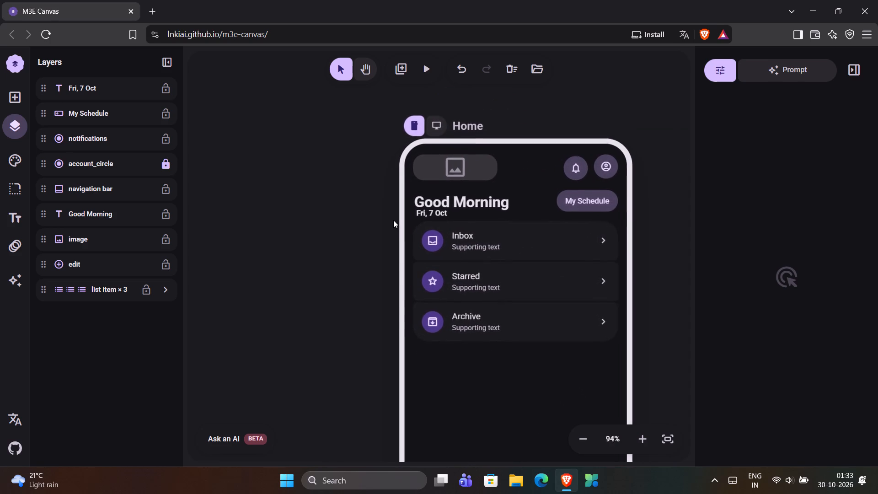
pyautogui.click(445, 216)
pyautogui.click(770, 189)
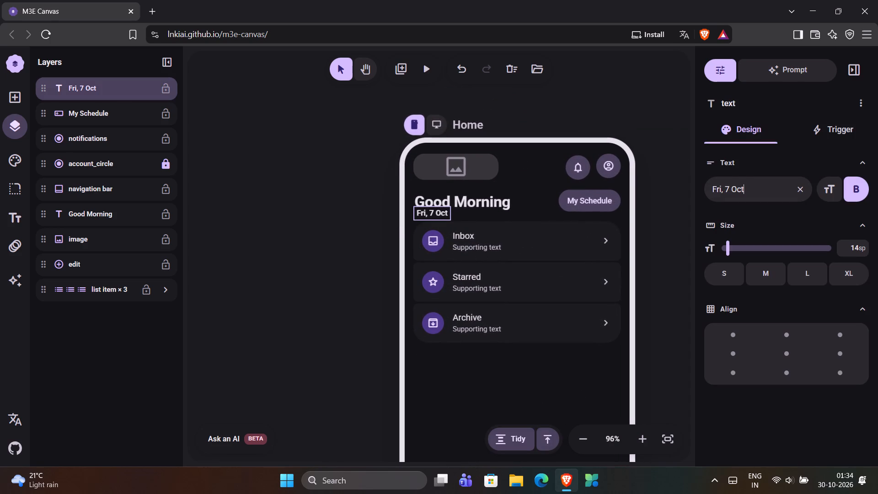
pyautogui.press('space')
pyautogui.write('2026')
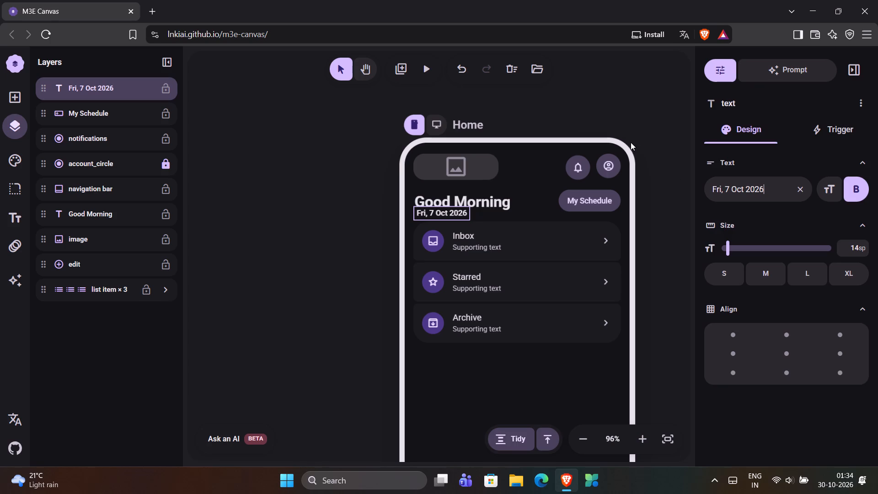
pyautogui.click(631, 142)
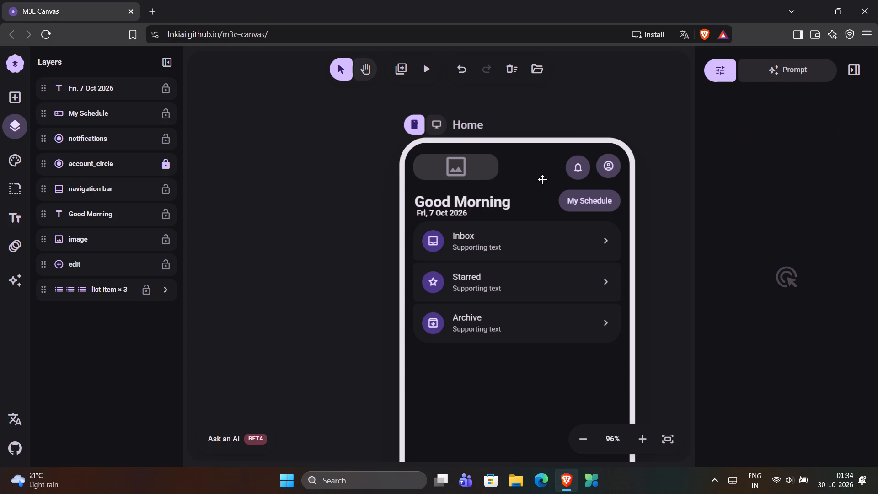
pyautogui.click(454, 216)
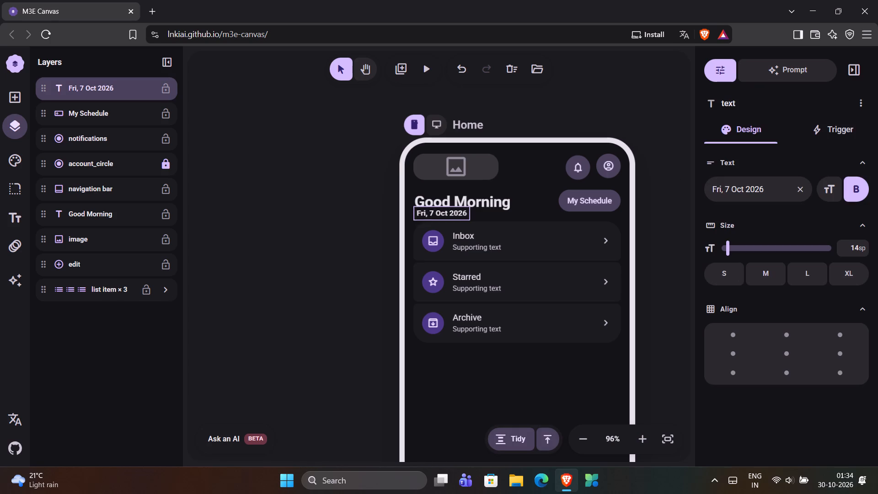
pyautogui.click(744, 190)
pyautogui.write('ober')
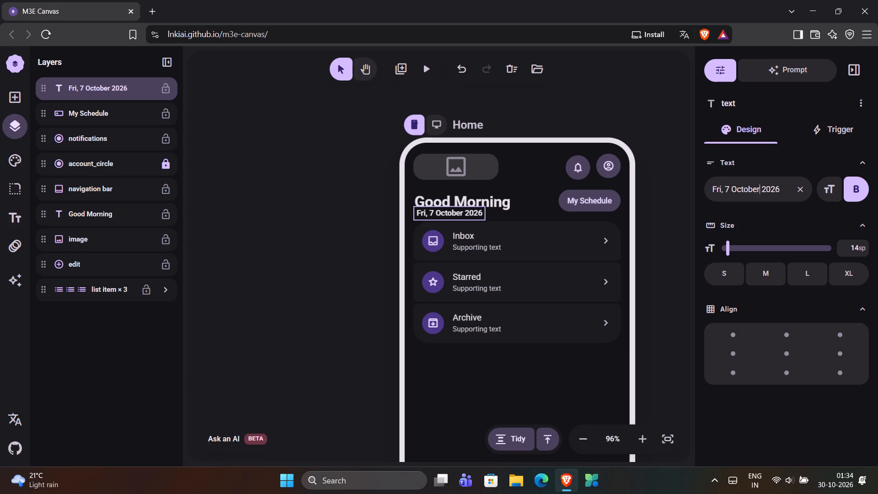
pyautogui.click(651, 166)
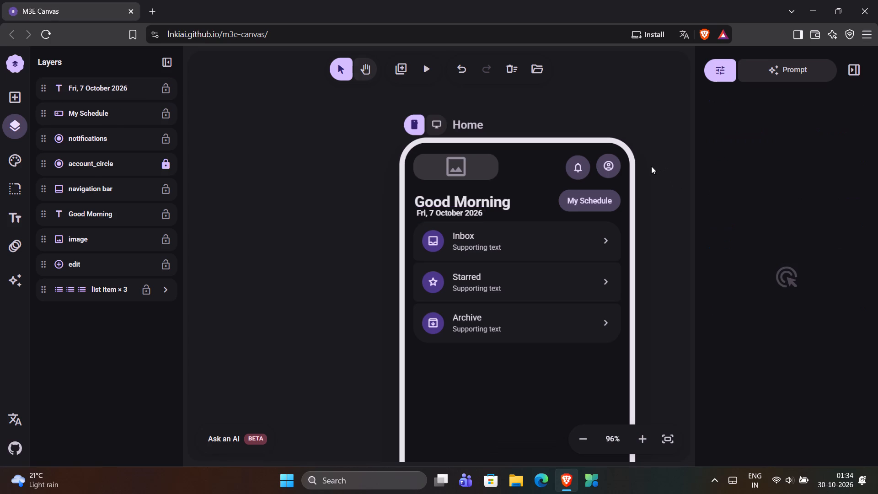
# Search Google Images for "campx logo" in a new browser tab.
pyautogui.scroll(-1, 656, 182)
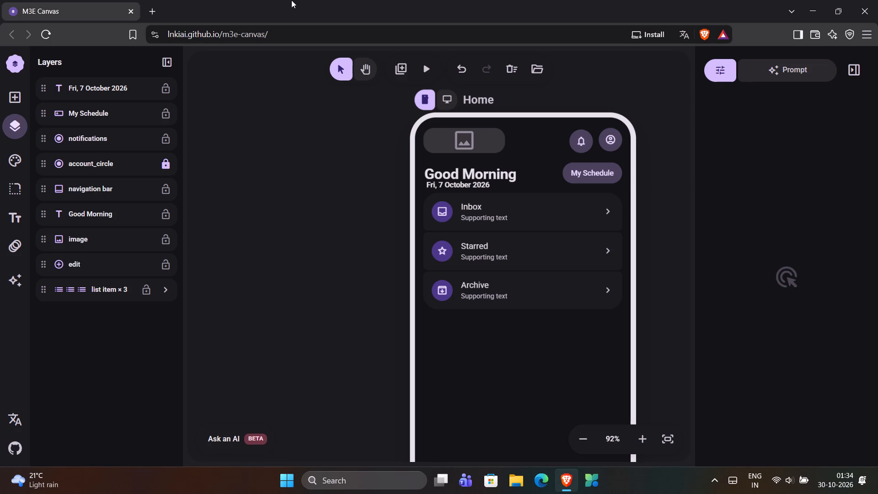
pyautogui.click(155, 11)
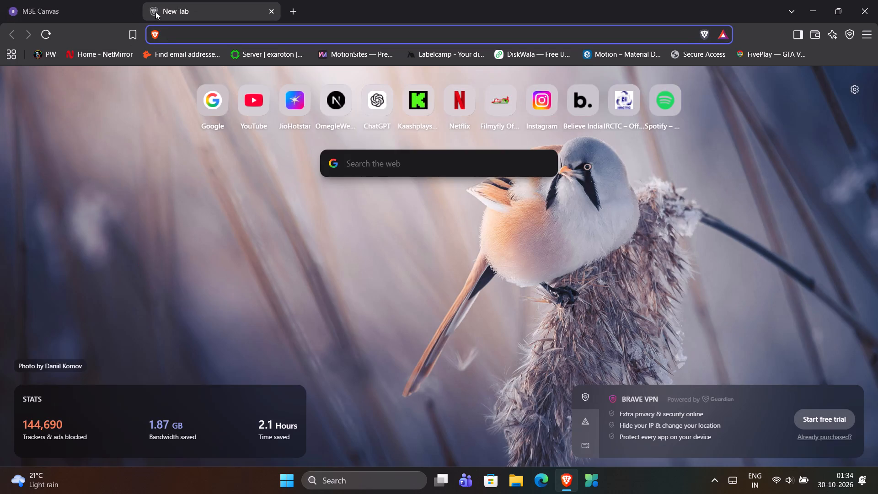
pyautogui.press('g')
pyautogui.press('Return')
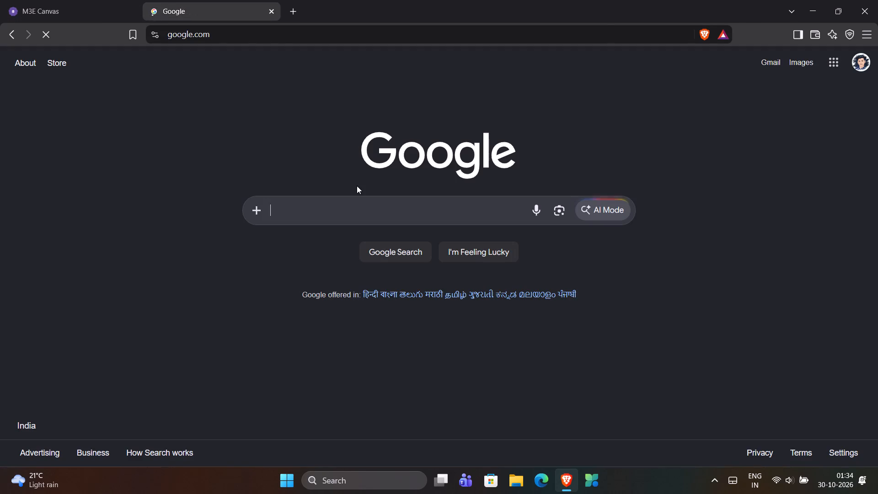
pyautogui.write('ca')
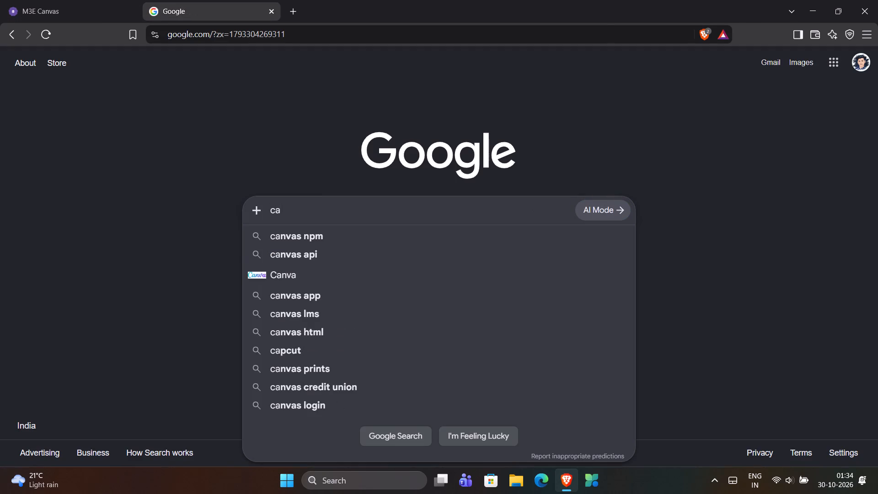
pyautogui.write('mp')
pyautogui.write('x')
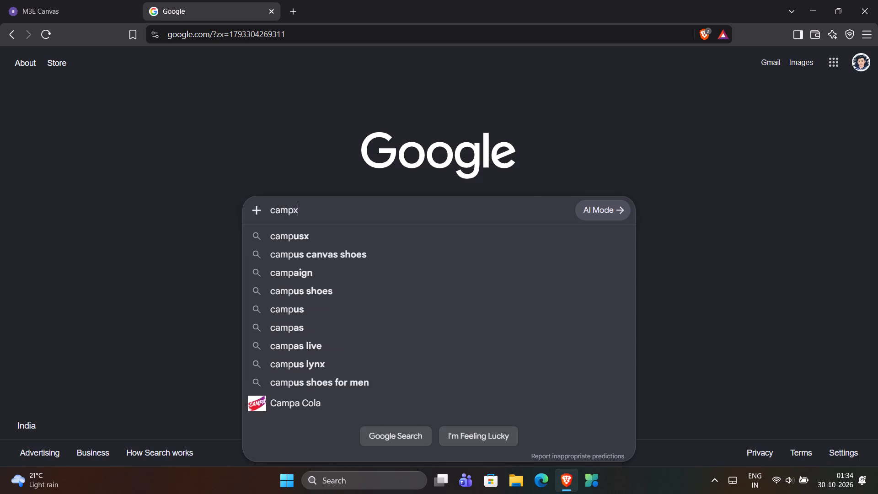
pyautogui.press('space')
pyautogui.write('logo')
pyautogui.press('Return')
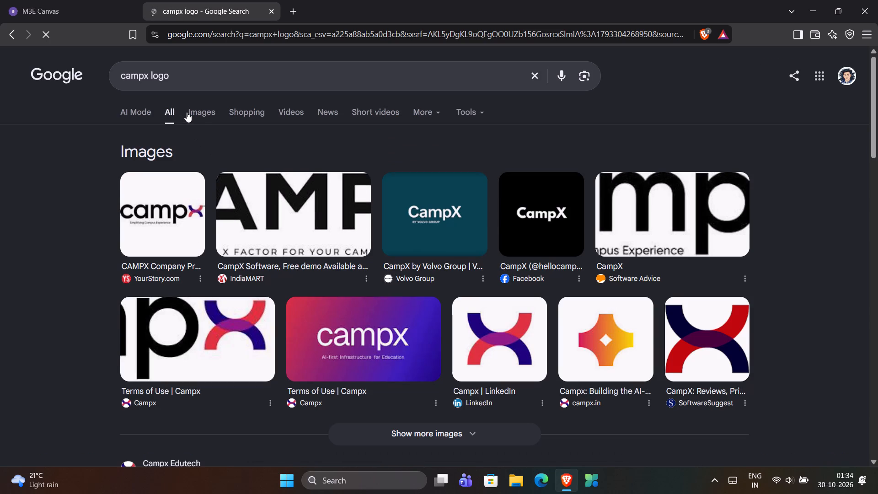
pyautogui.click(198, 113)
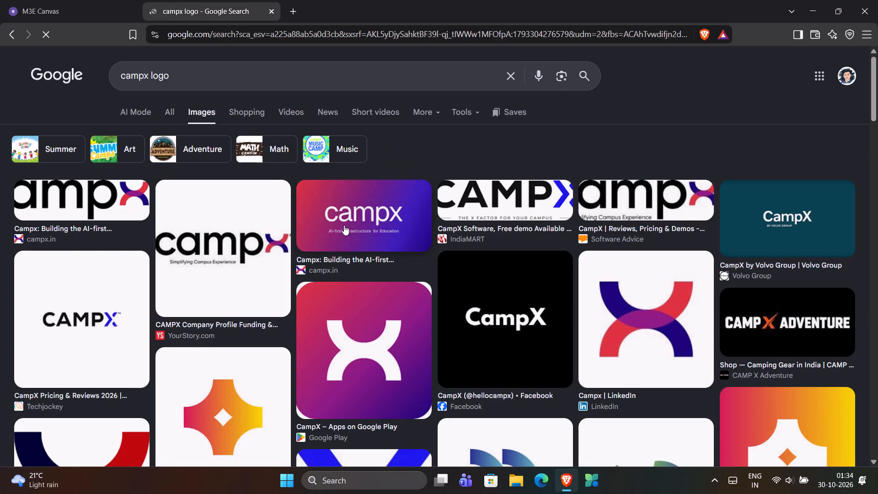
# Open campx.in in its own tab from the campx wordmark image result and close the Google search tab.
pyautogui.click(87, 199)
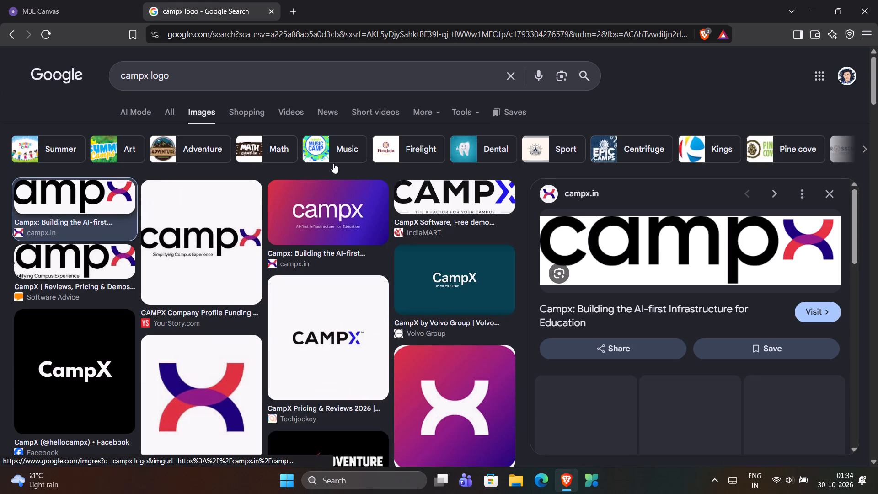
pyautogui.moveTo(631, 242); pyautogui.dragTo(497, 0)
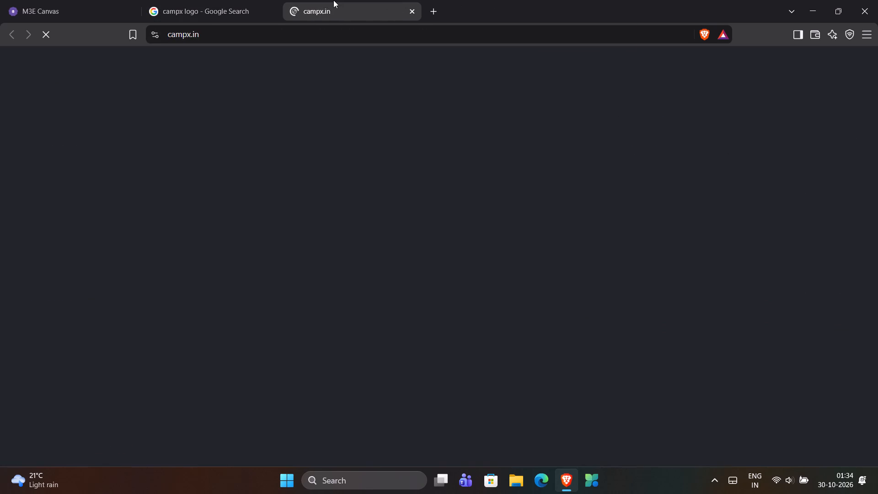
pyautogui.moveTo(99, 97); pyautogui.dragTo(198, 38)
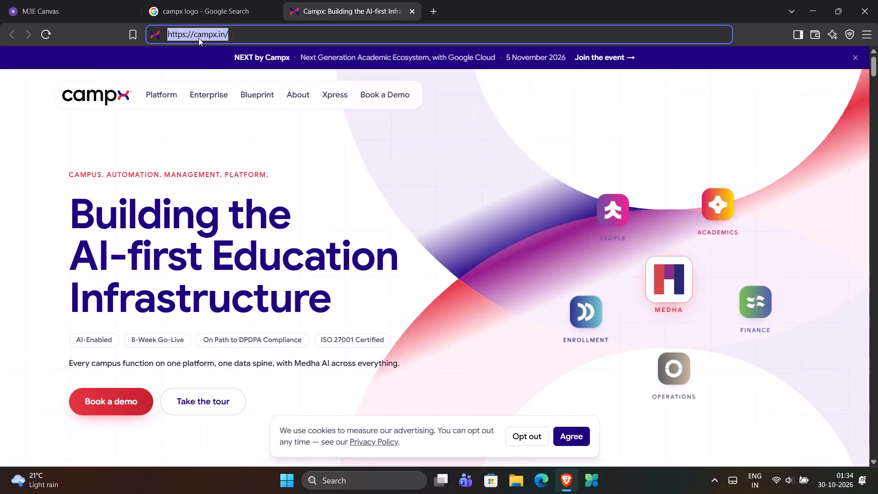
pyautogui.click(90, 142)
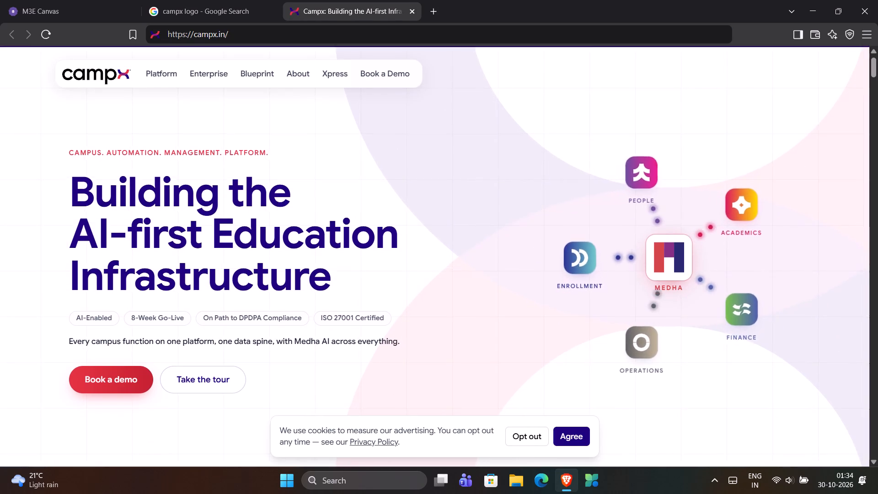
pyautogui.scroll(1, 281, 319)
pyautogui.scroll(3, 362, 190)
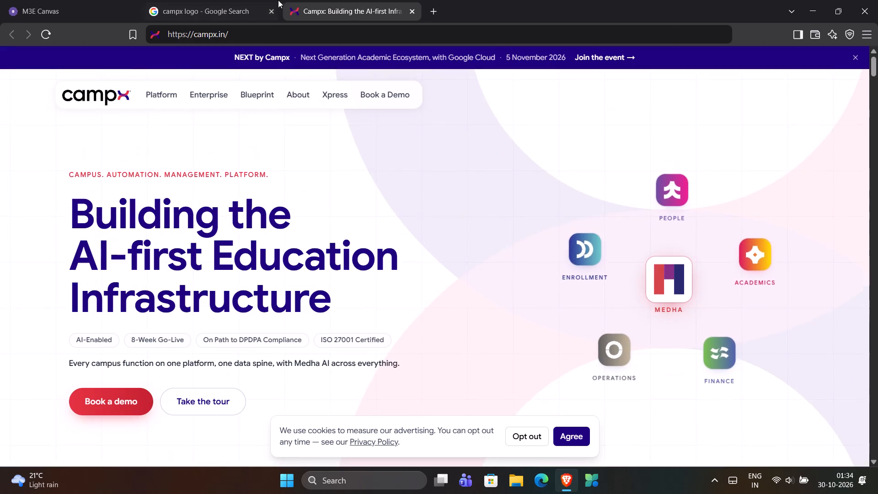
pyautogui.click(271, 11)
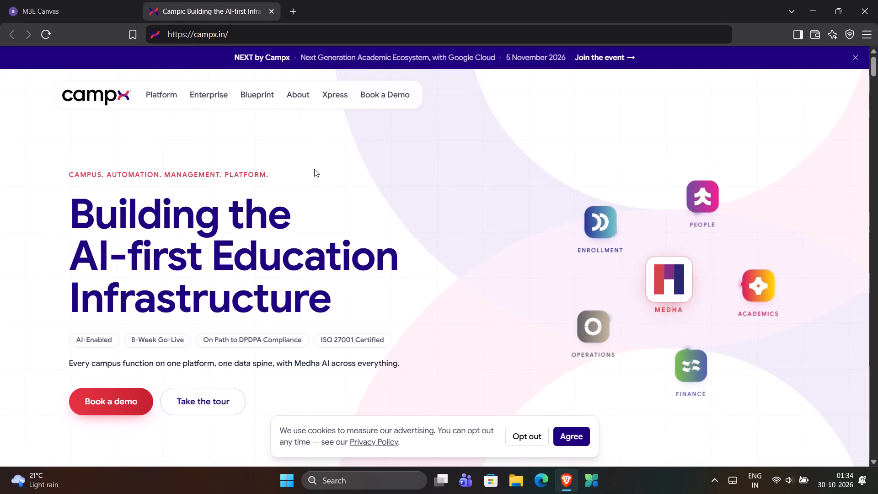
# Look through the whole campx.in home page down to the footer, and return to its top.
pyautogui.scroll(-4, 314, 169)
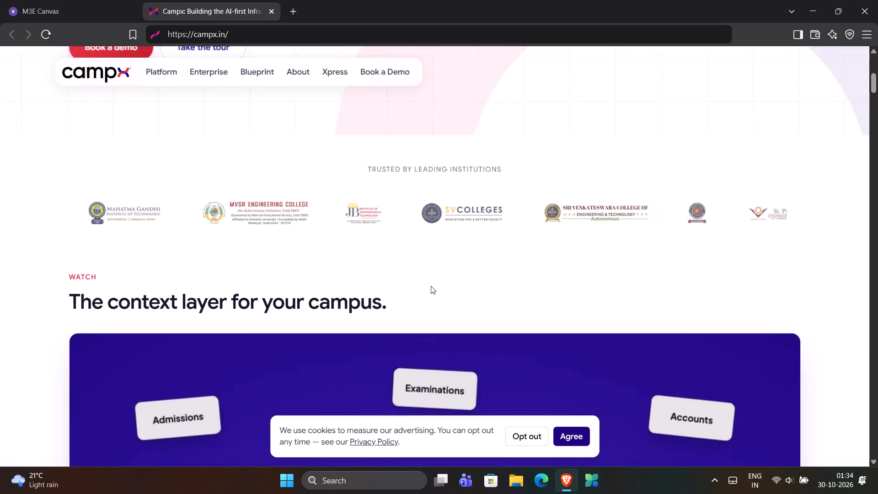
pyautogui.scroll(-6, 431, 286)
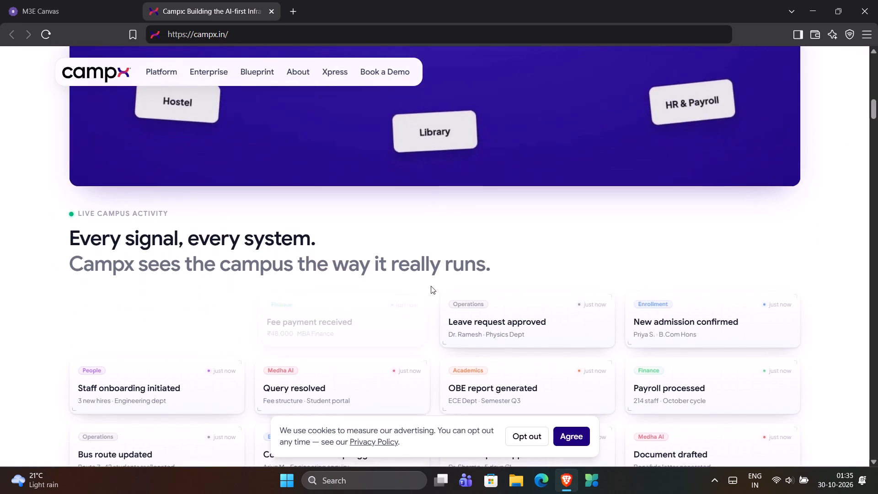
pyautogui.scroll(-6, 431, 286)
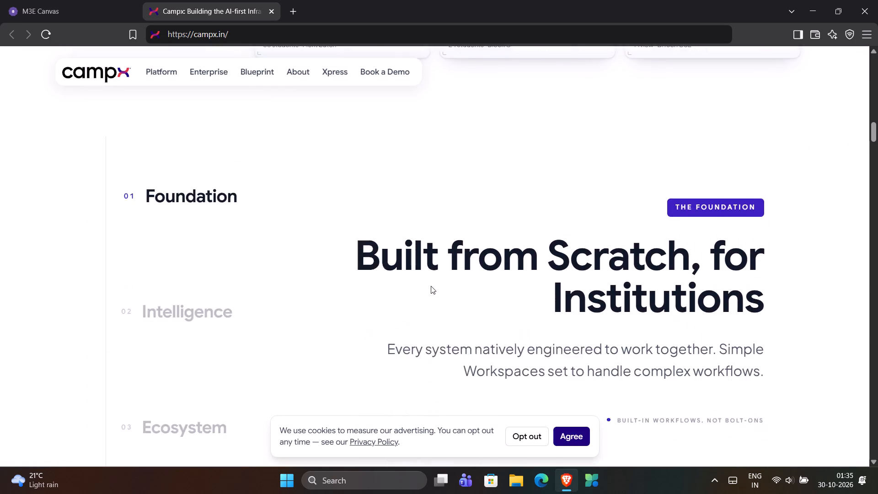
pyautogui.scroll(-13, 431, 286)
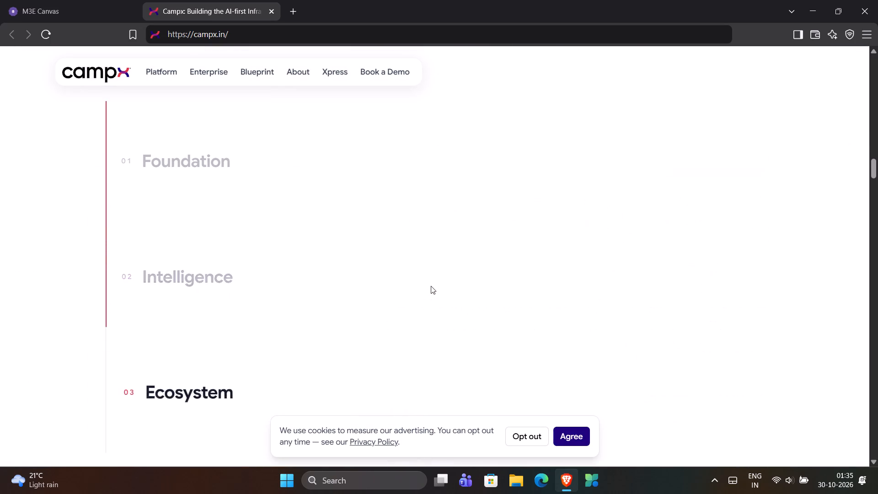
pyautogui.scroll(-8, 431, 286)
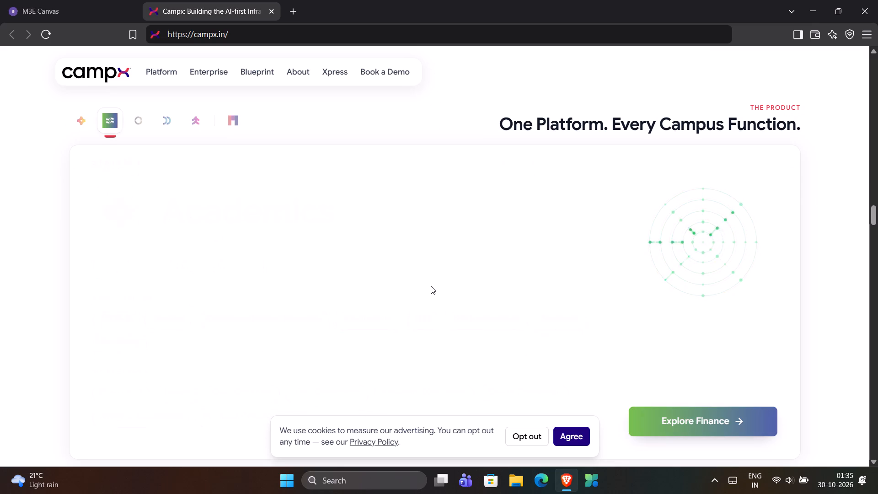
pyautogui.scroll(-10, 431, 286)
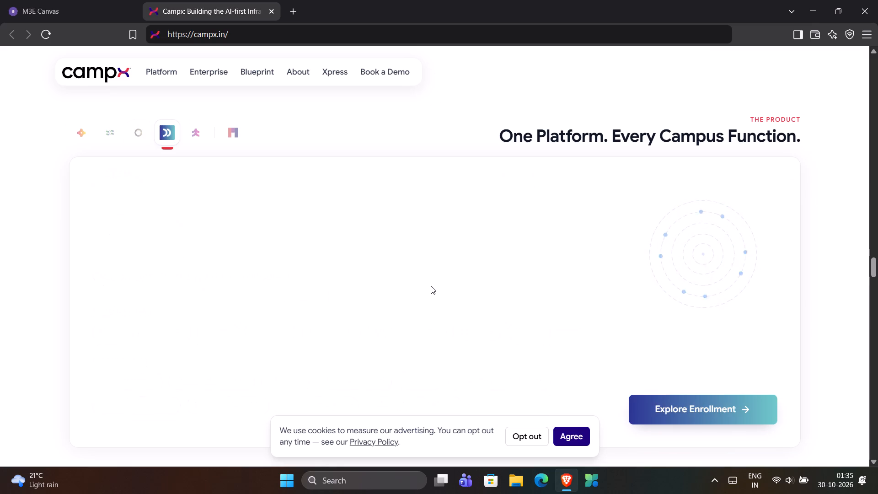
pyautogui.scroll(-9, 431, 286)
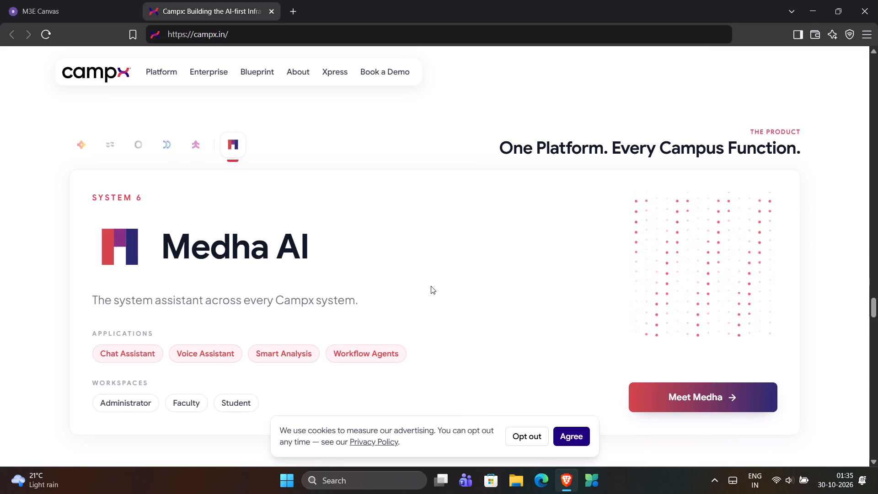
pyautogui.scroll(-8, 431, 286)
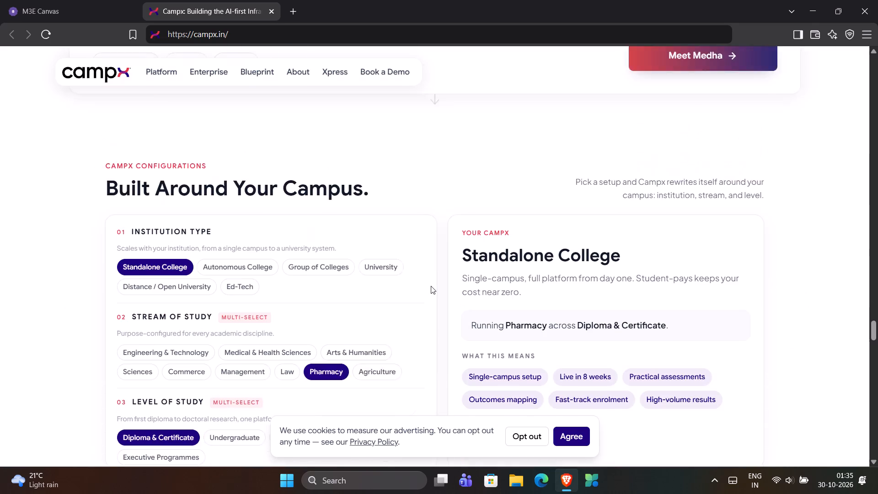
pyautogui.scroll(-6, 431, 286)
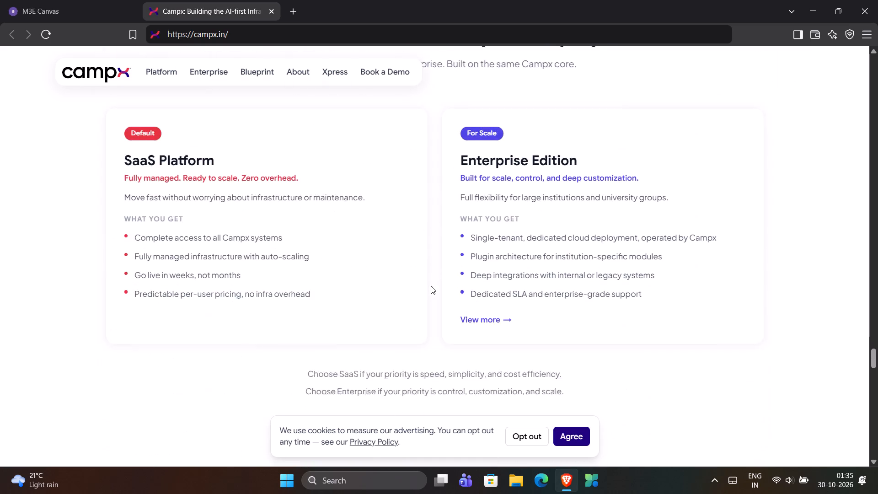
pyautogui.scroll(-13, 431, 286)
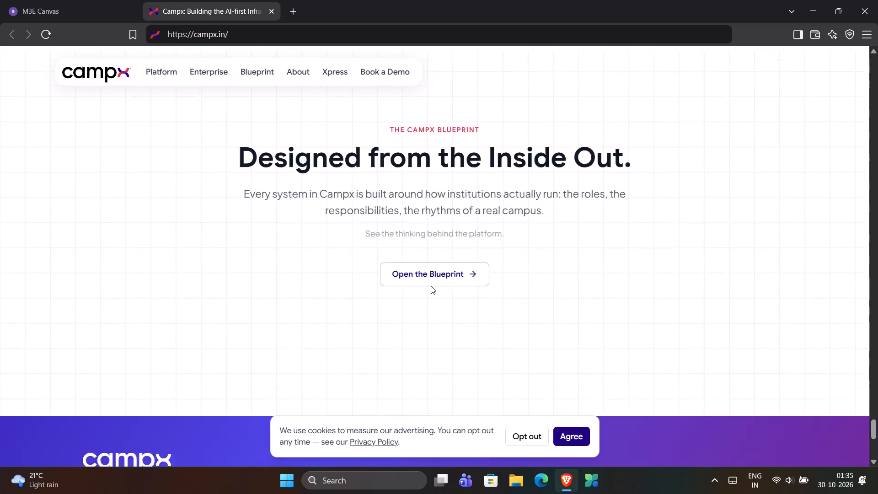
pyautogui.scroll(-8, 431, 286)
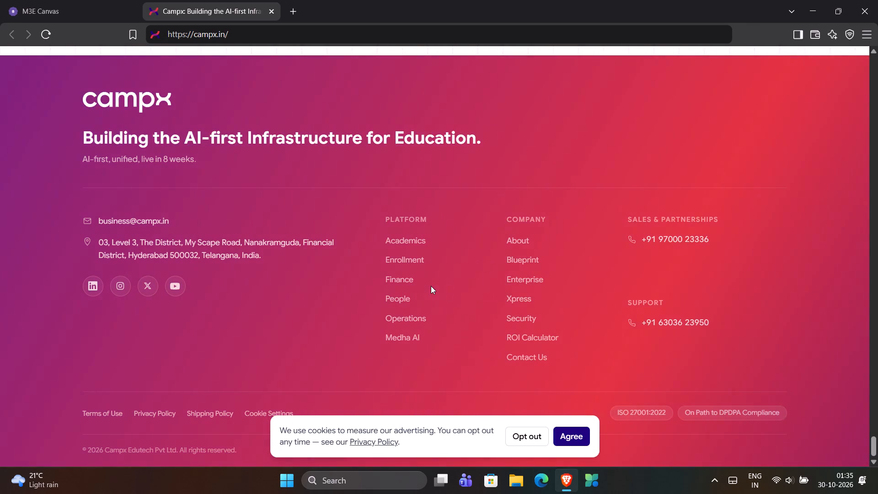
pyautogui.scroll(9, 431, 286)
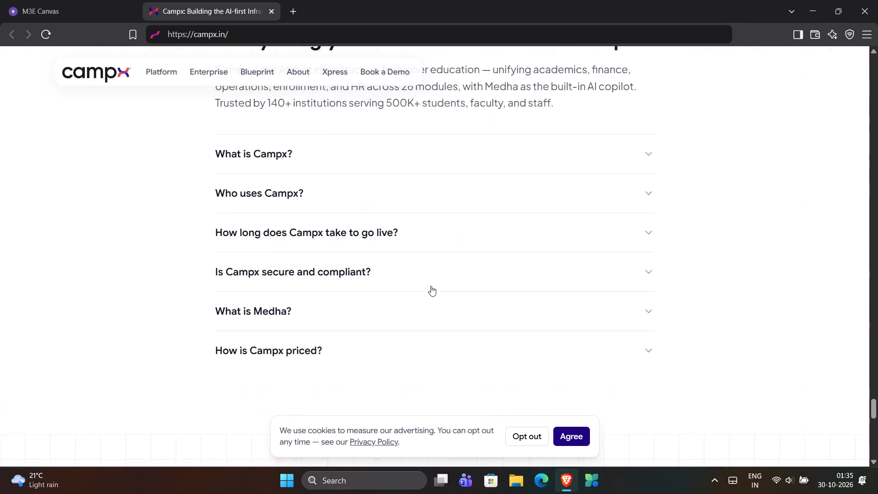
pyautogui.scroll(20, 431, 286)
pyautogui.scroll(20, 431, 286)
pyautogui.scroll(5, 431, 286)
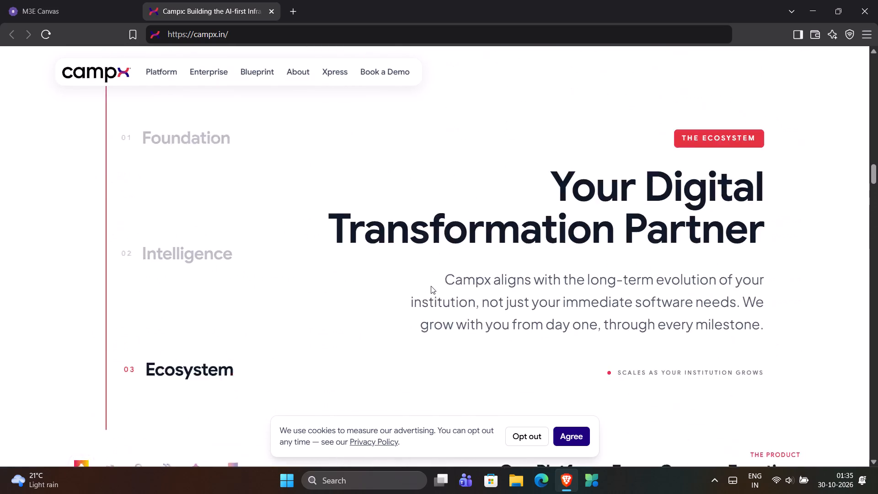
pyautogui.scroll(19, 431, 286)
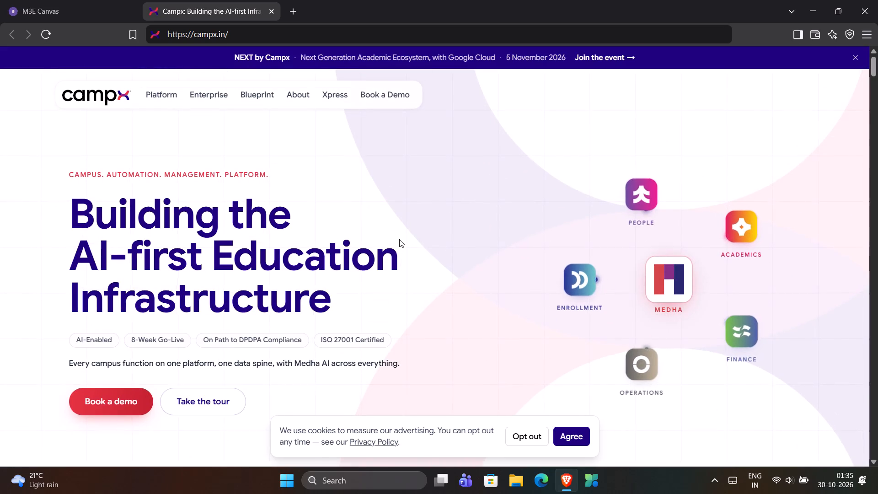
# Take the campx platform tour, viewing the Medha, Academics, Finance, Operations, Enrollment and People pages.
pyautogui.click(209, 407)
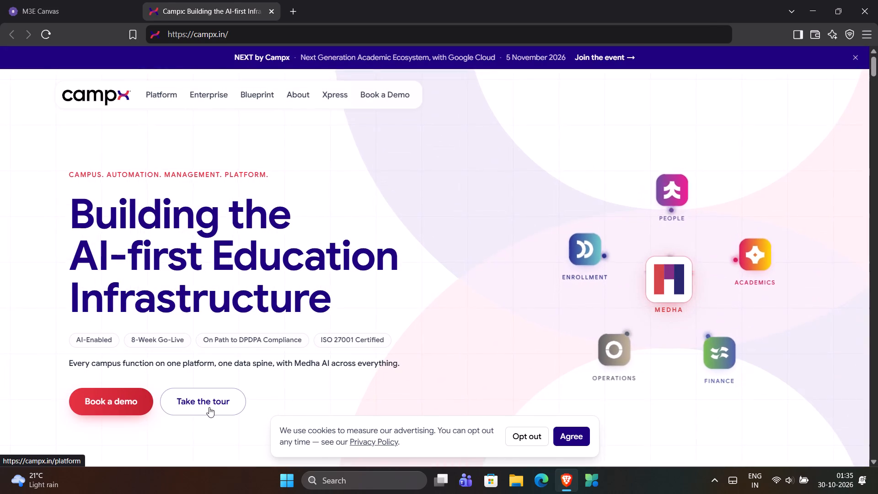
pyautogui.scroll(-5, 95, 158)
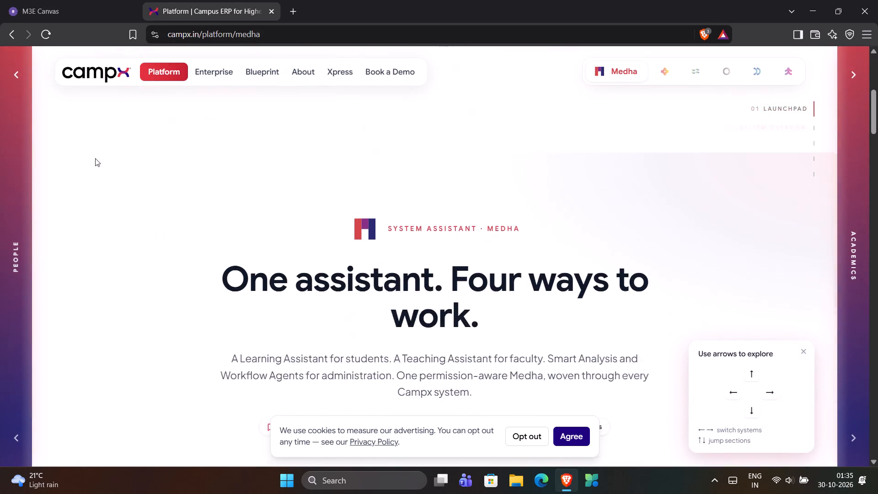
pyautogui.scroll(-16, 95, 158)
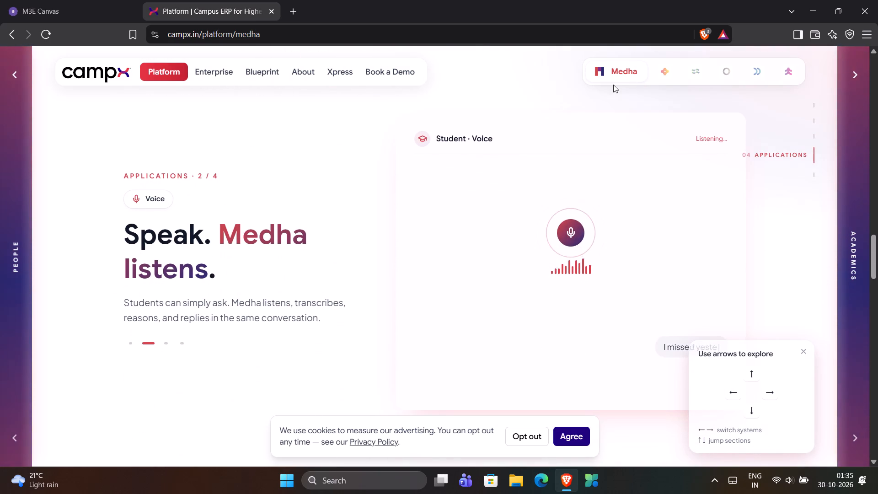
pyautogui.click(664, 70)
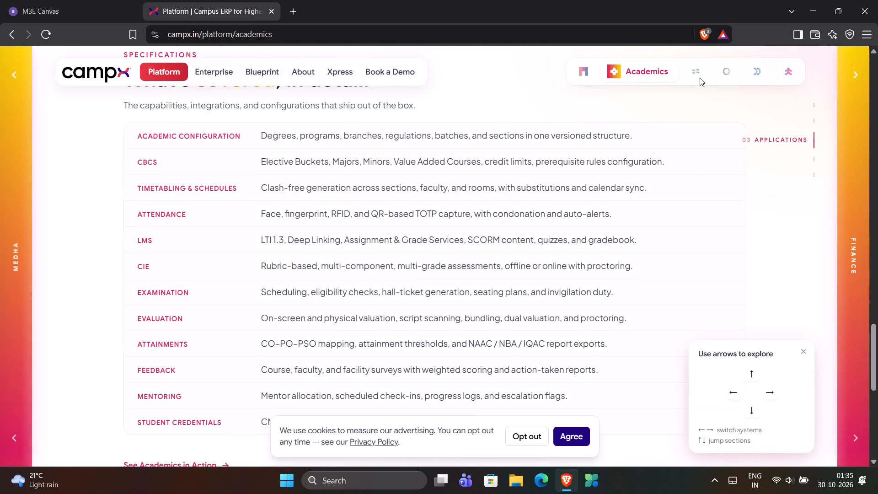
pyautogui.click(693, 81)
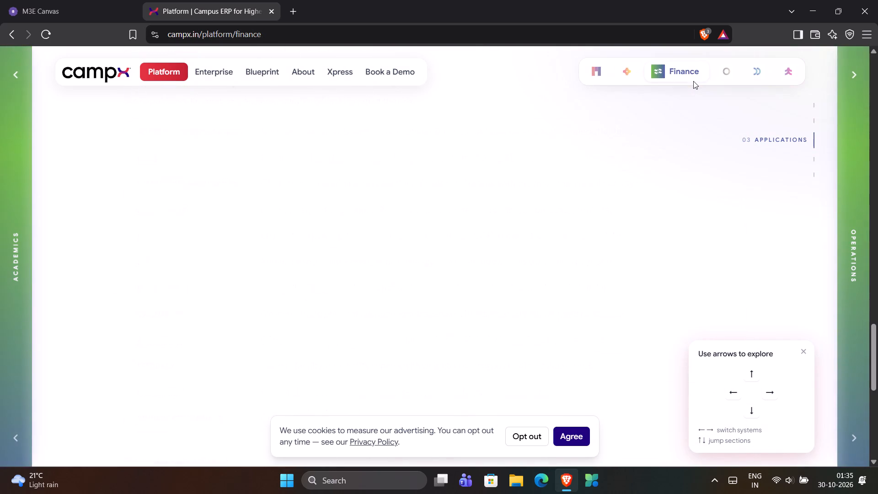
pyautogui.click(728, 73)
pyautogui.click(749, 72)
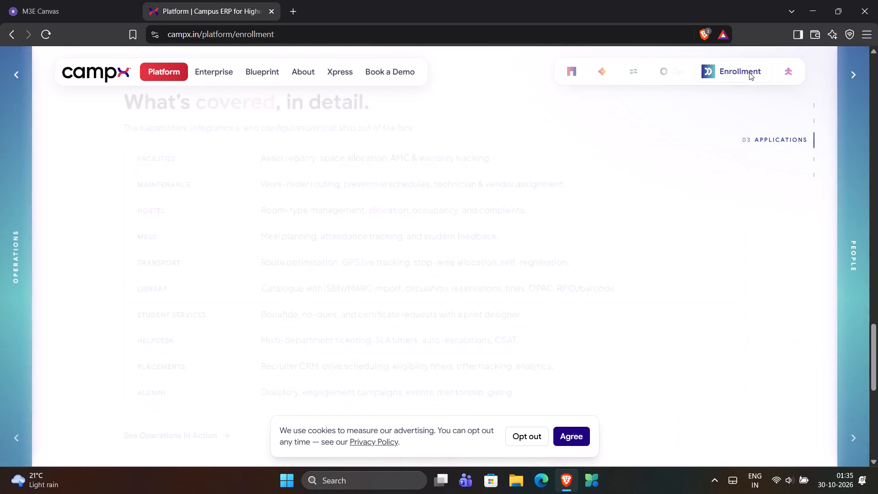
pyautogui.click(787, 74)
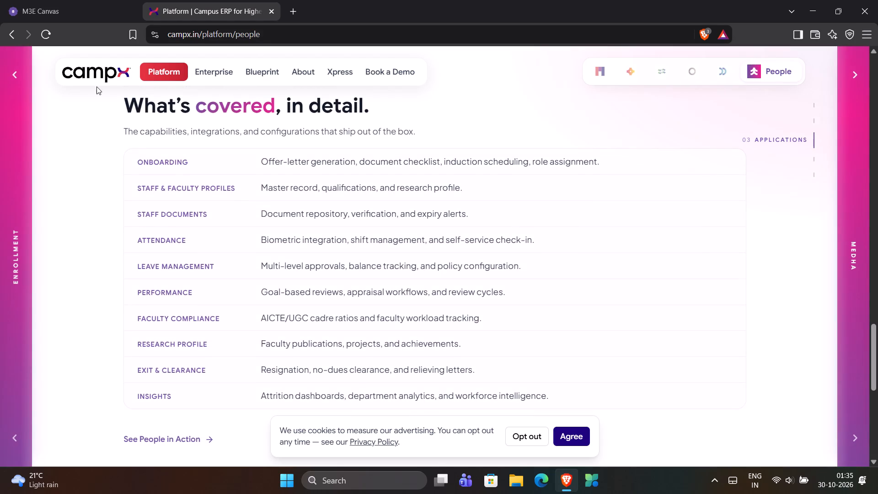
# Copy the campx header logo's image address from campx.in and set it as the header image's URL in M3E Canvas.
pyautogui.rightClick(100, 73)
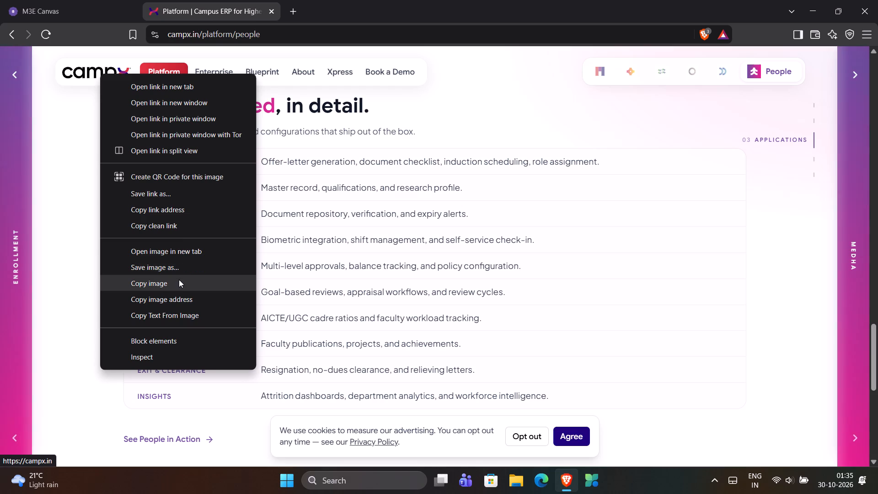
pyautogui.click(178, 299)
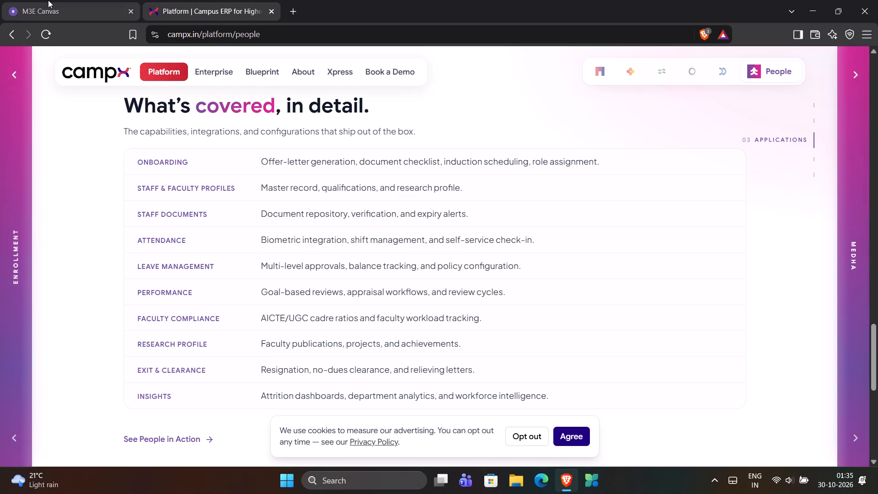
pyautogui.click(48, 0)
pyautogui.click(471, 146)
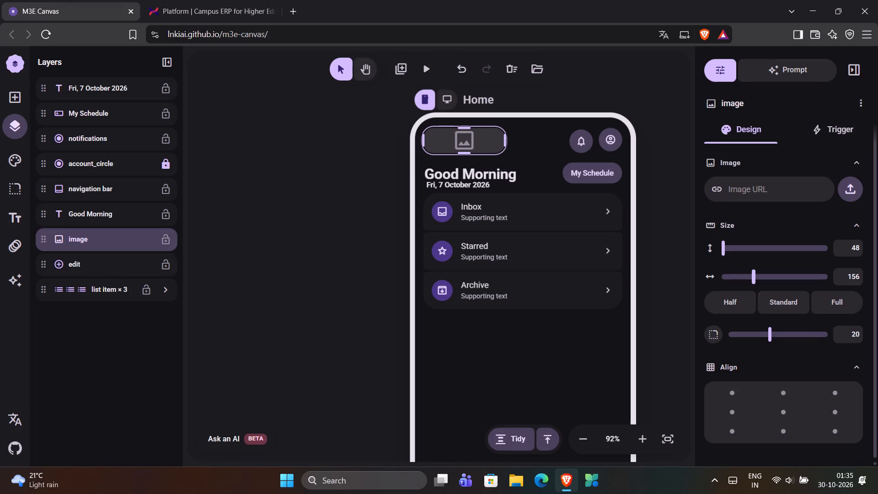
pyautogui.click(755, 192)
pyautogui.hotkey('ctrl', 'v')
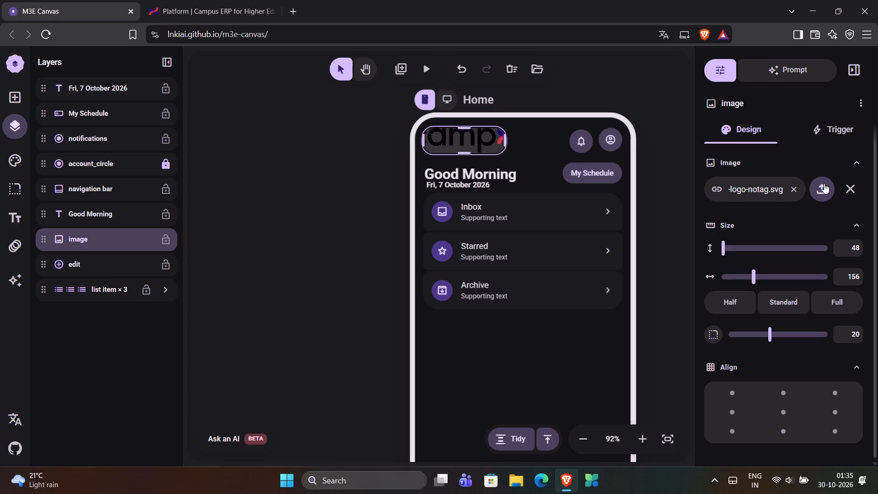
pyautogui.click(824, 183)
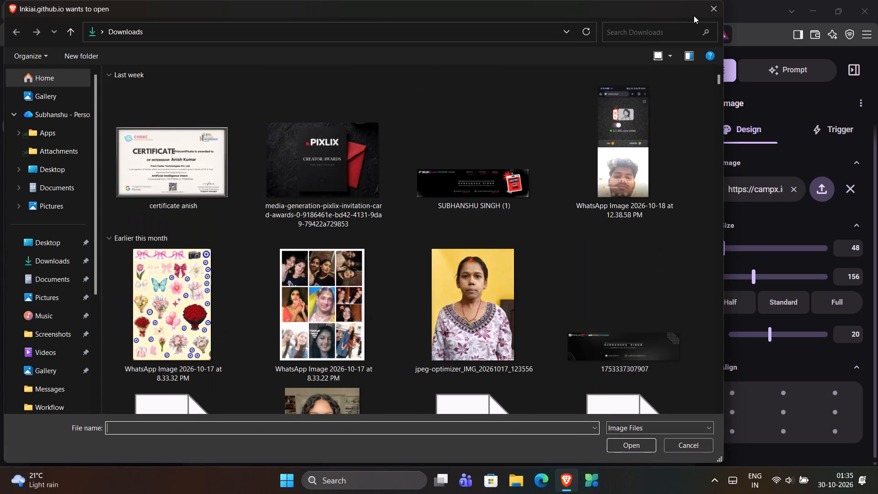
pyautogui.click(712, 8)
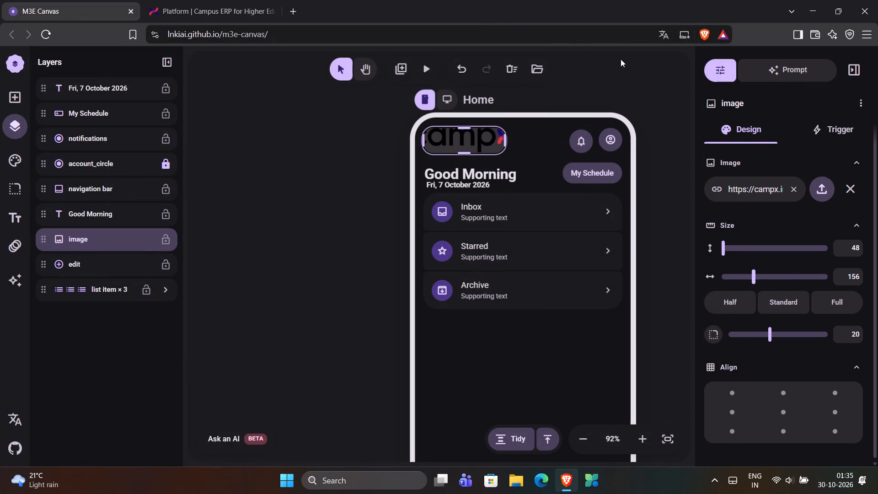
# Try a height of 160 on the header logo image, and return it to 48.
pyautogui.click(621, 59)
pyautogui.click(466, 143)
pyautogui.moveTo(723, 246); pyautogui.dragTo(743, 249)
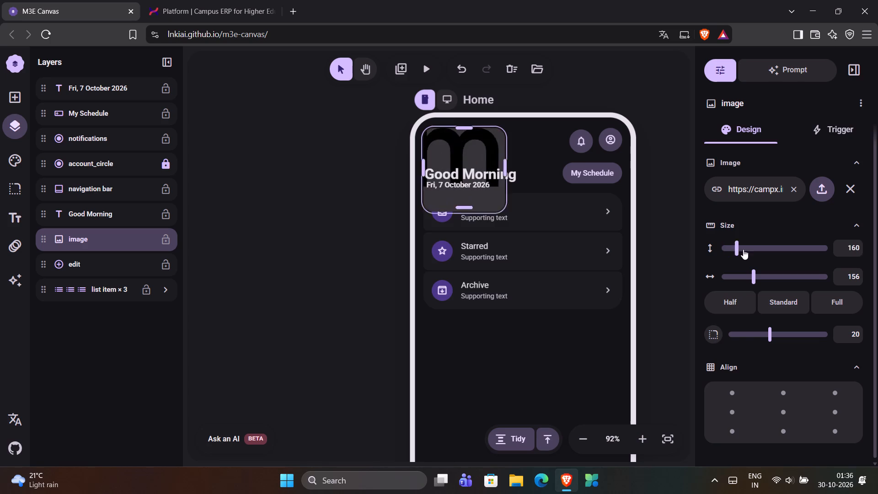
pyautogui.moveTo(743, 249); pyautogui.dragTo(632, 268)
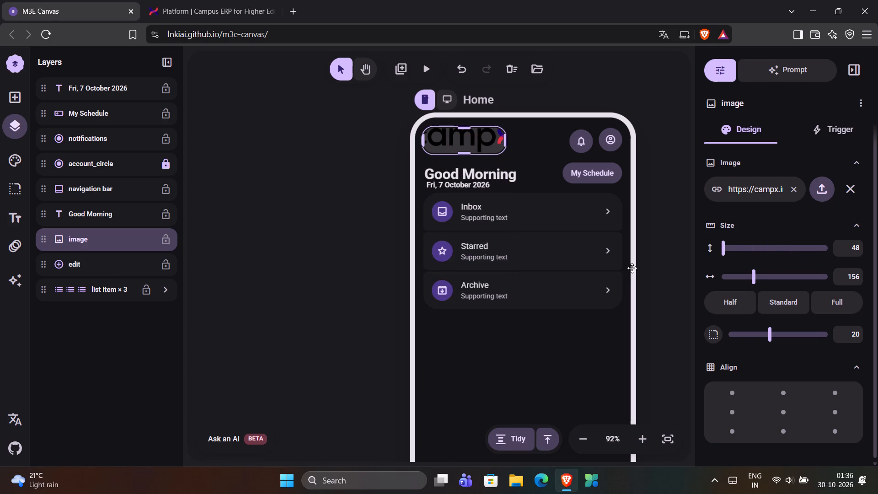
# Widen the campx logo image in the Home screen header to 224.
pyautogui.click(766, 192)
pyautogui.moveTo(507, 138); pyautogui.dragTo(567, 155)
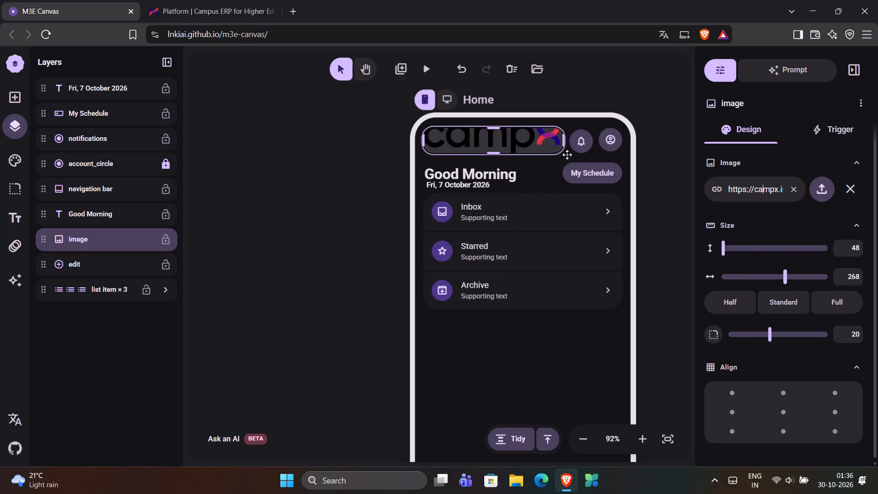
pyautogui.moveTo(567, 155); pyautogui.dragTo(519, 141)
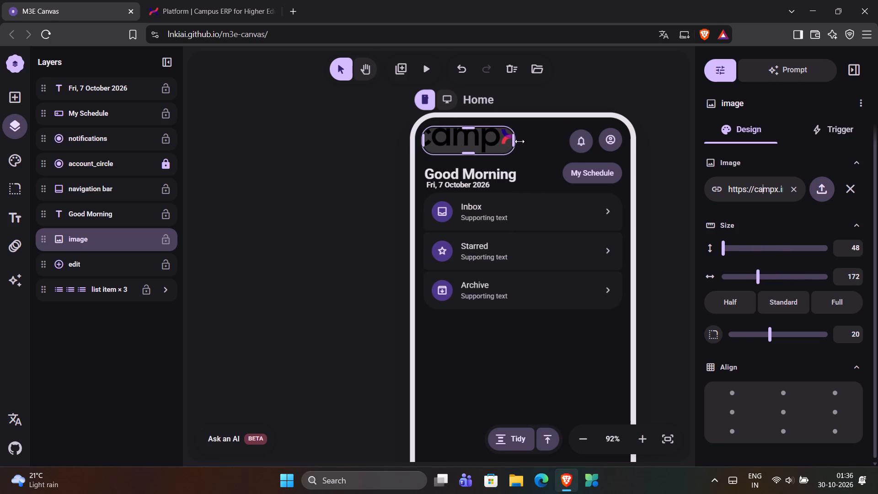
pyautogui.moveTo(519, 141); pyautogui.dragTo(544, 140)
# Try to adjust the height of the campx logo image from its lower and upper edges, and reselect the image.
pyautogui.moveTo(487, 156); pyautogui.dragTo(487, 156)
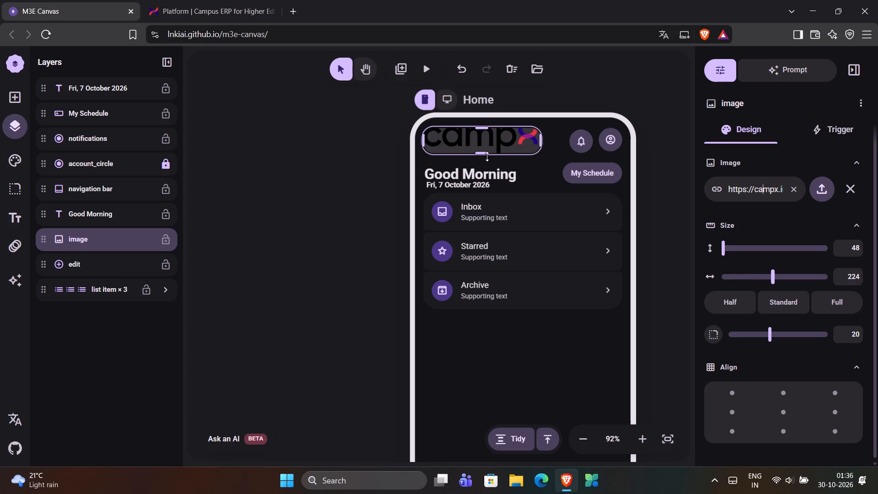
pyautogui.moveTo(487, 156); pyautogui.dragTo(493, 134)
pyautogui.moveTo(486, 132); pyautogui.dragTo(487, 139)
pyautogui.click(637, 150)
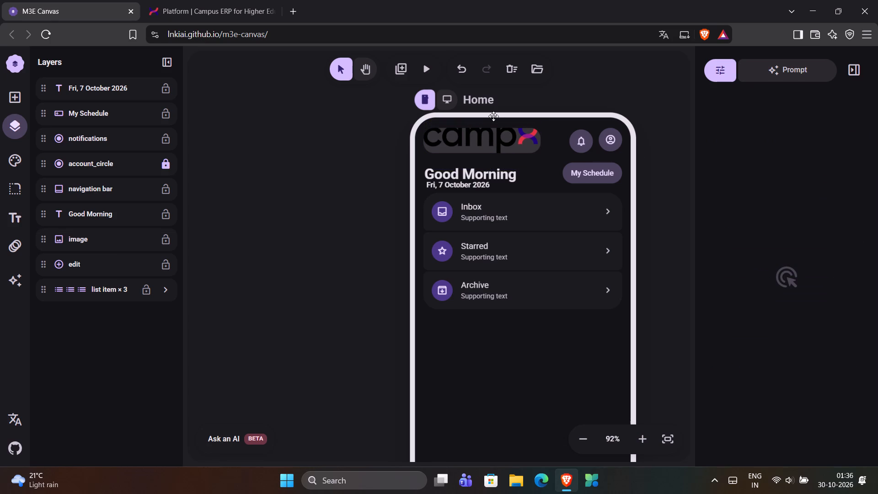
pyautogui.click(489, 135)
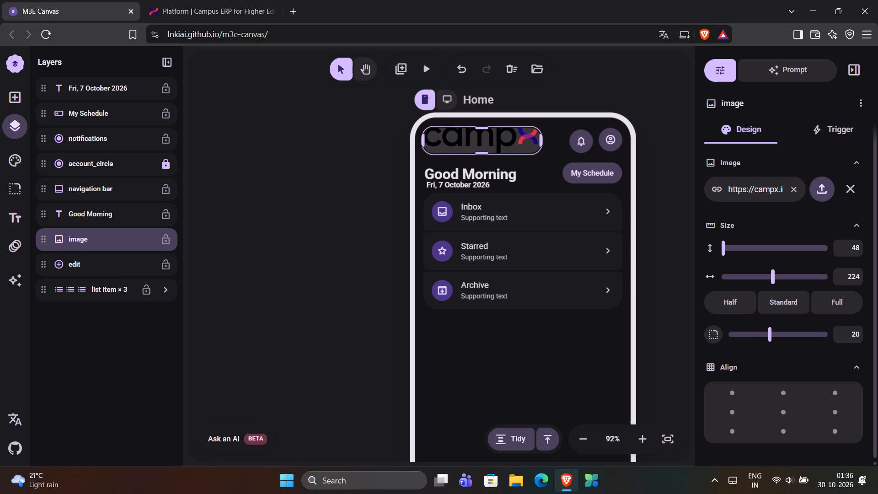
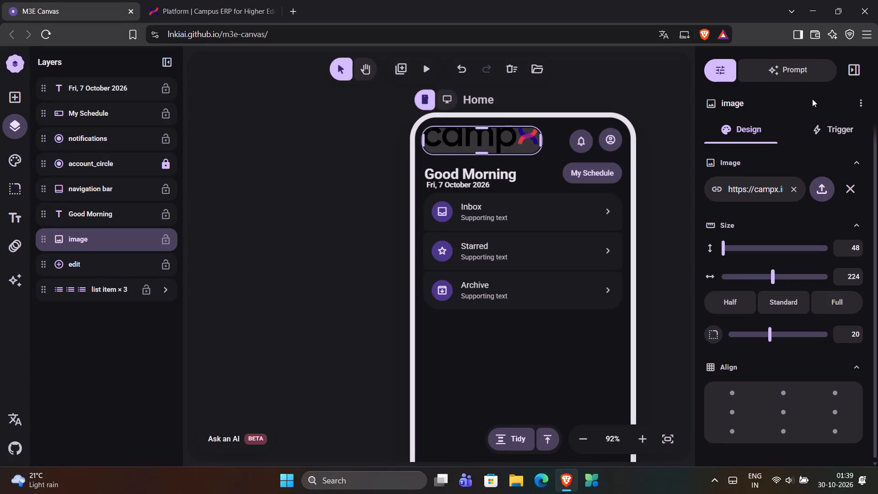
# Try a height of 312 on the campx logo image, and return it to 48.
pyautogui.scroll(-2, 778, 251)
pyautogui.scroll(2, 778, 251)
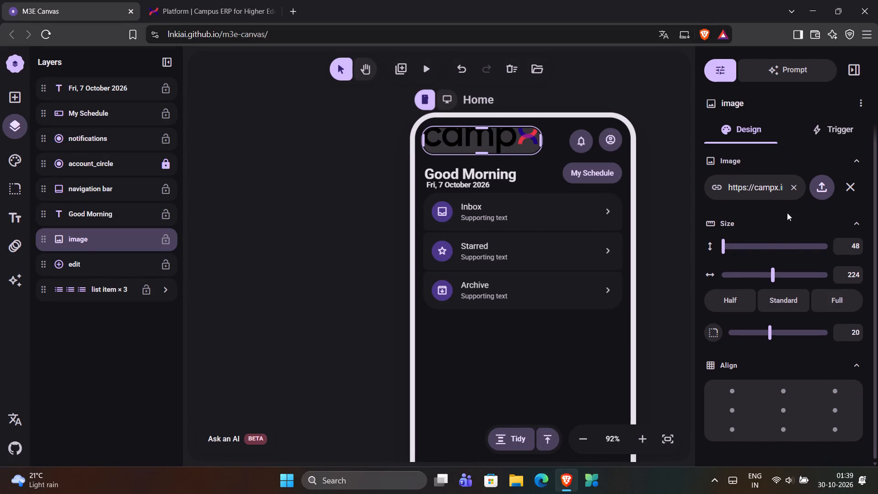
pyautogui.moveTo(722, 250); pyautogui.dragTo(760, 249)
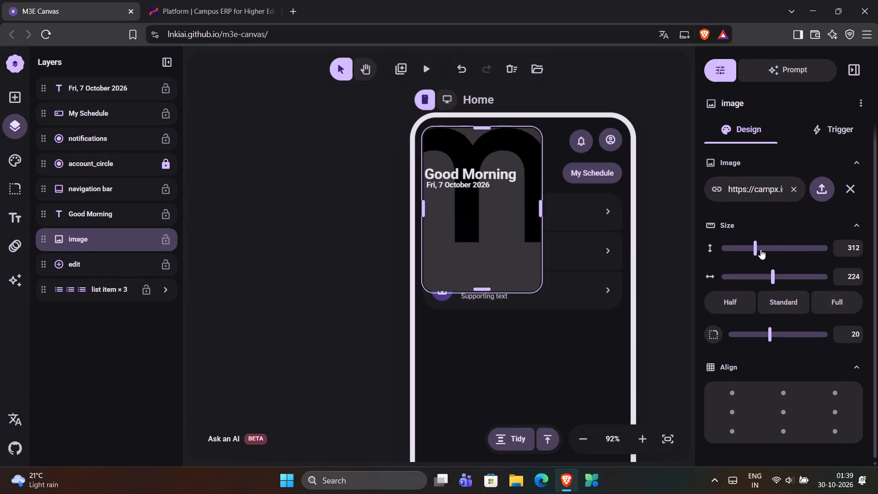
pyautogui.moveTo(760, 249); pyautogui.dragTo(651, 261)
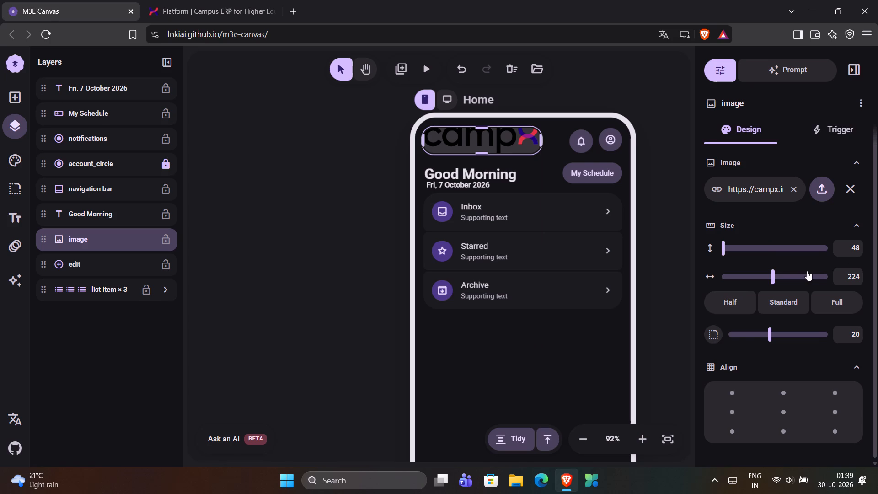
# Narrow the campx logo image to a width of 168, also trying to reduce its height from the lower edge.
pyautogui.moveTo(775, 276); pyautogui.dragTo(744, 280)
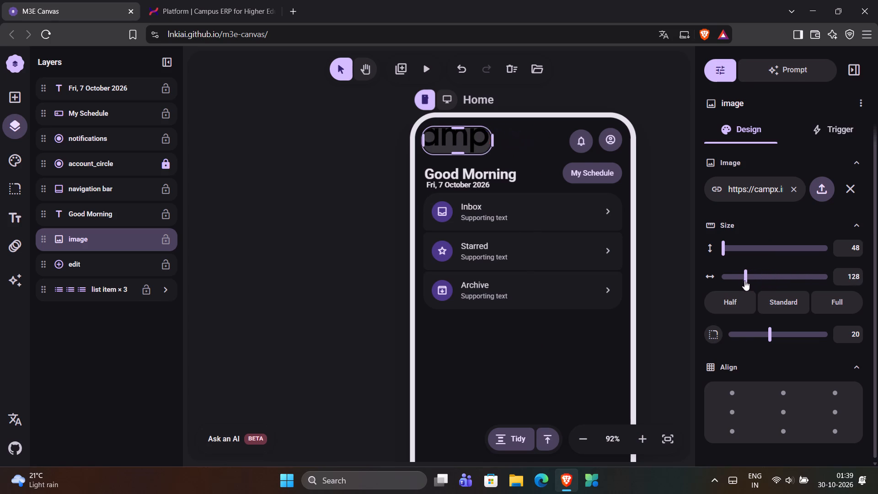
pyautogui.moveTo(744, 280); pyautogui.dragTo(766, 282)
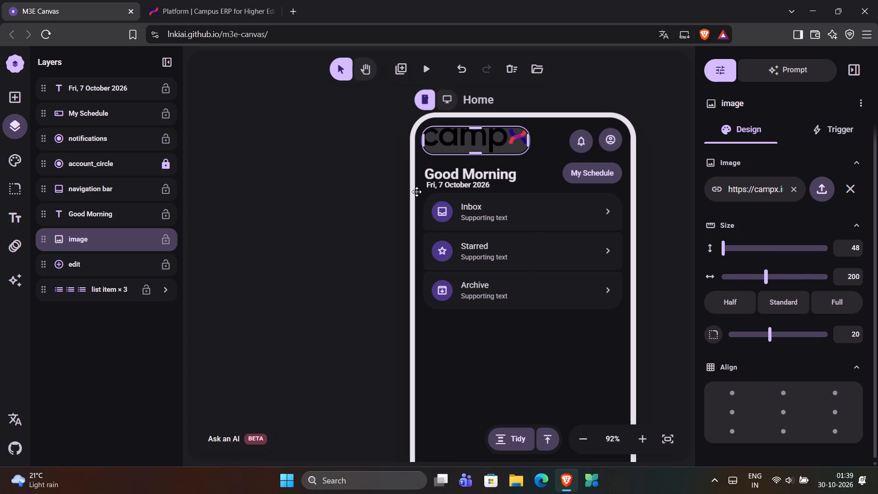
pyautogui.moveTo(473, 153); pyautogui.dragTo(473, 145)
pyautogui.moveTo(476, 153); pyautogui.dragTo(476, 148)
pyautogui.moveTo(529, 139); pyautogui.dragTo(511, 139)
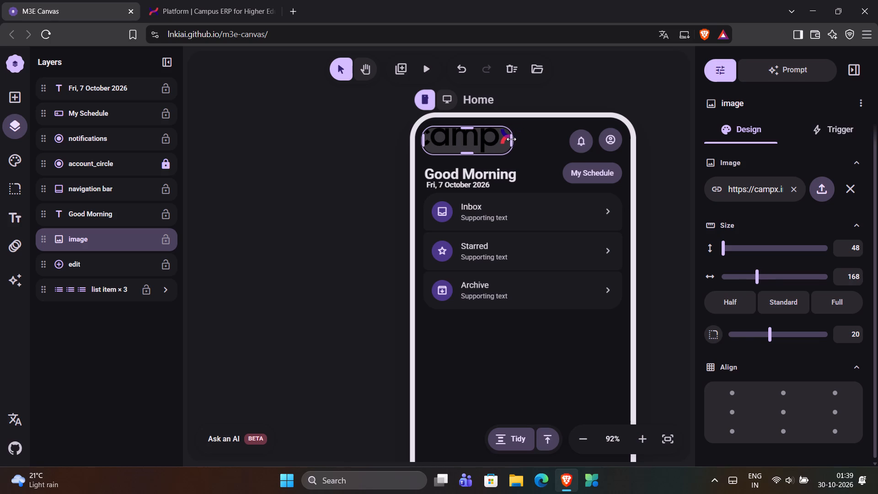
pyautogui.click(533, 139)
pyautogui.click(488, 147)
# Clear the campx logo image's URL.
pyautogui.click(795, 183)
# Save the campx logo from the campx.in header to Downloads as the SVG file campx-logo-notag.
pyautogui.click(185, 0)
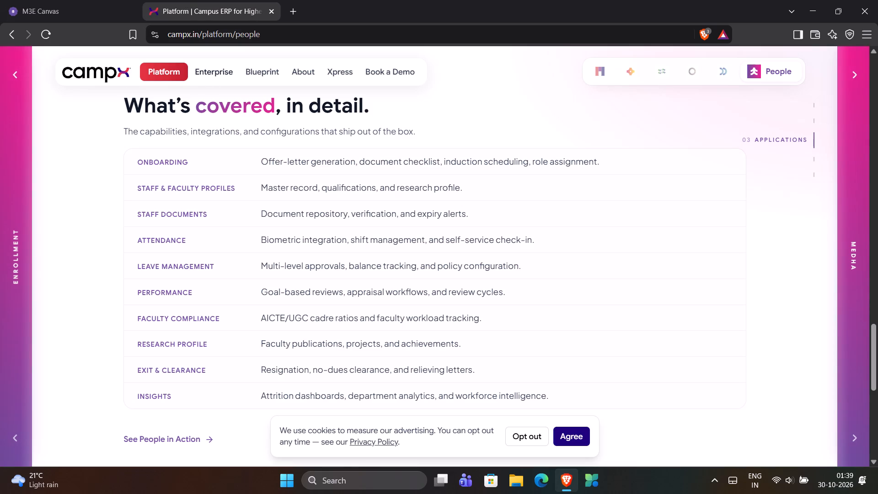
pyautogui.rightClick(107, 73)
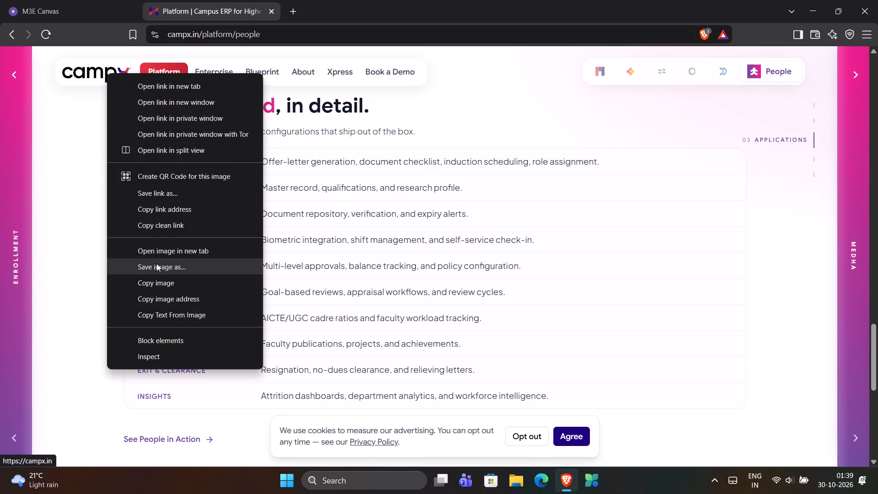
pyautogui.click(156, 263)
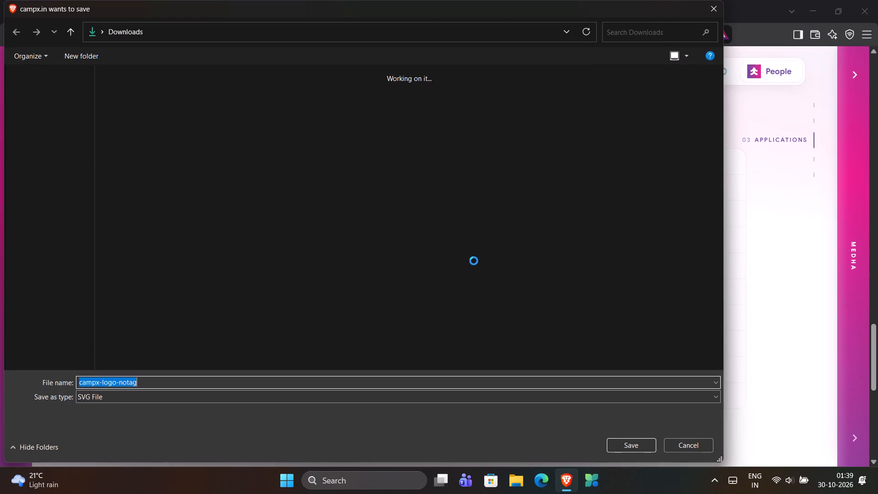
pyautogui.click(609, 450)
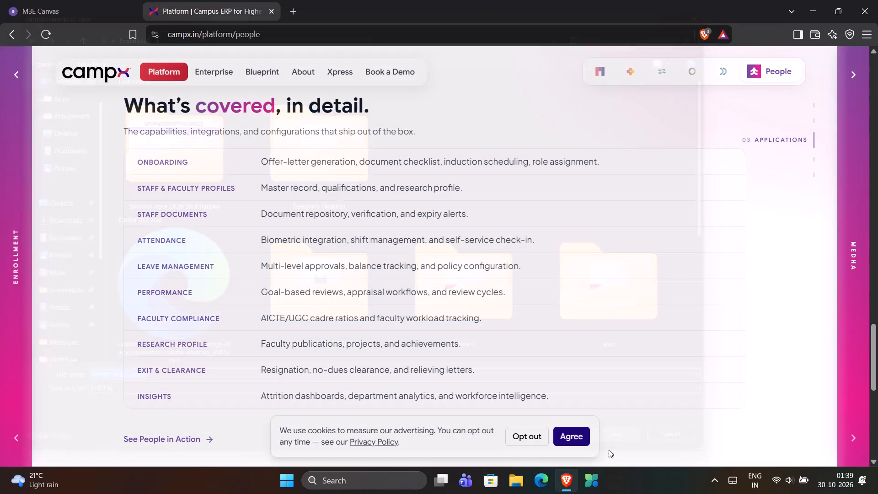
# Upload campx-logo-notag from Downloads as the picture for the Home screen's header image in M3E Canvas.
pyautogui.click(77, 0)
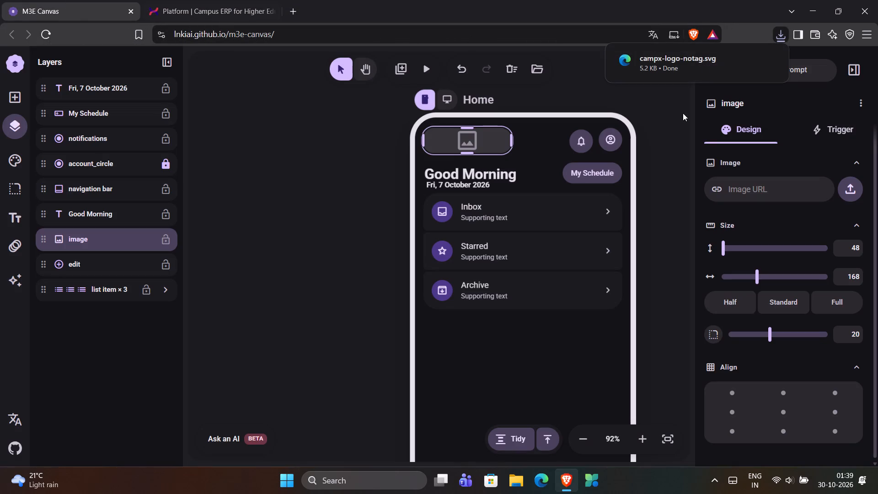
pyautogui.click(853, 182)
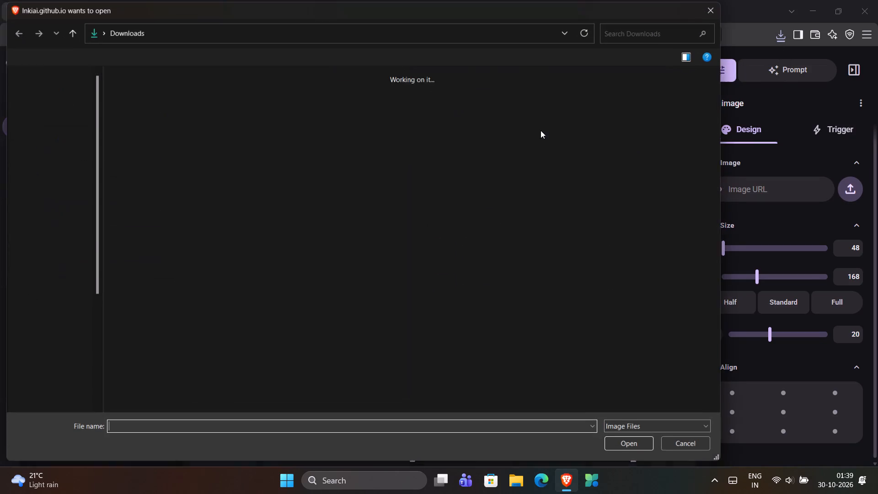
pyautogui.click(189, 144)
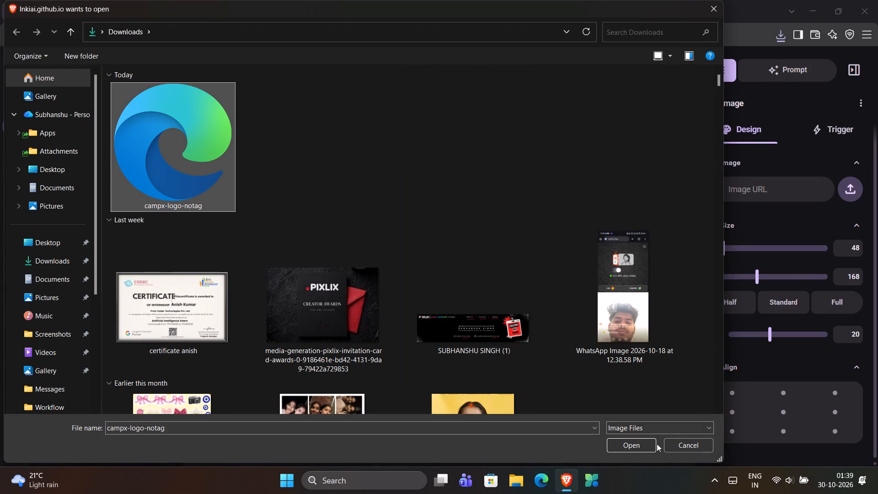
pyautogui.click(639, 451)
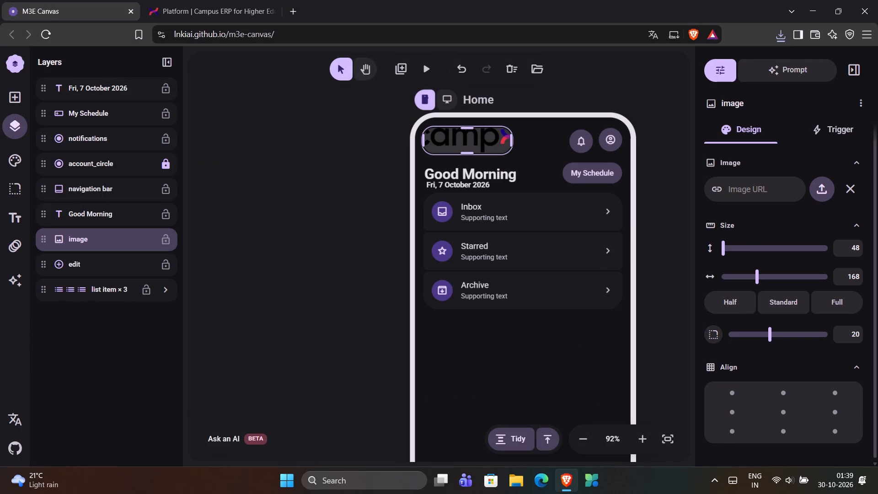
pyautogui.click(596, 98)
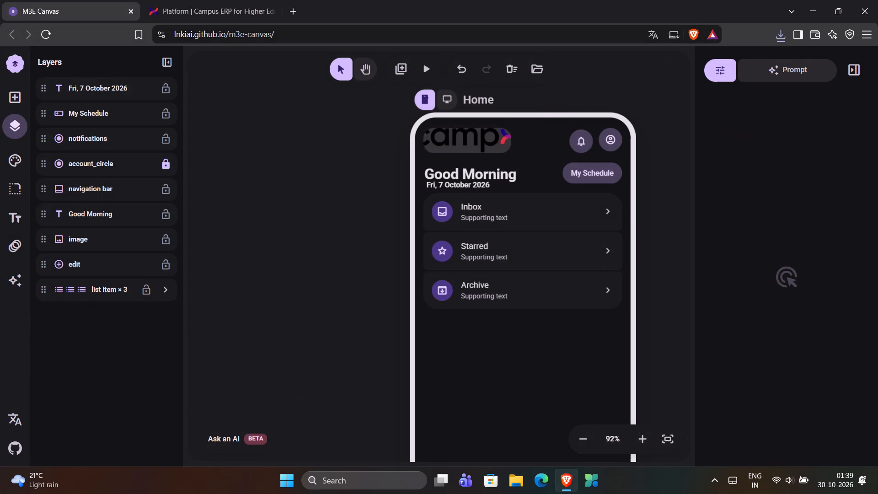
pyautogui.click(487, 143)
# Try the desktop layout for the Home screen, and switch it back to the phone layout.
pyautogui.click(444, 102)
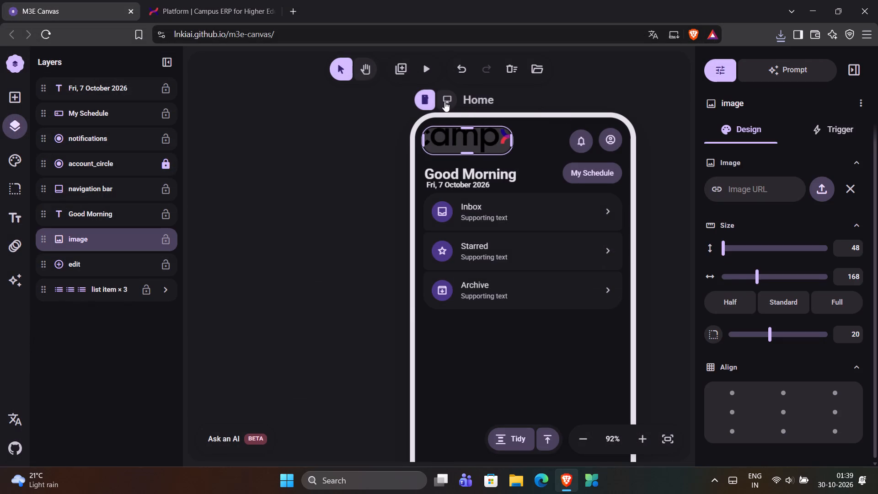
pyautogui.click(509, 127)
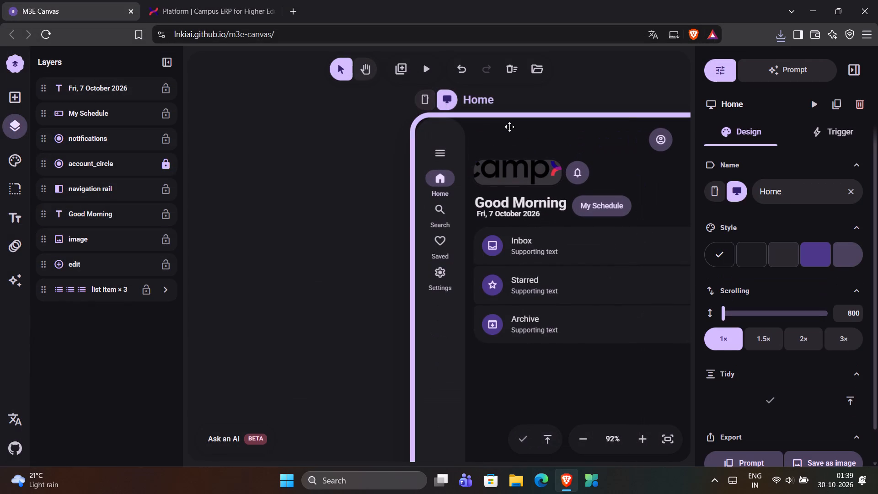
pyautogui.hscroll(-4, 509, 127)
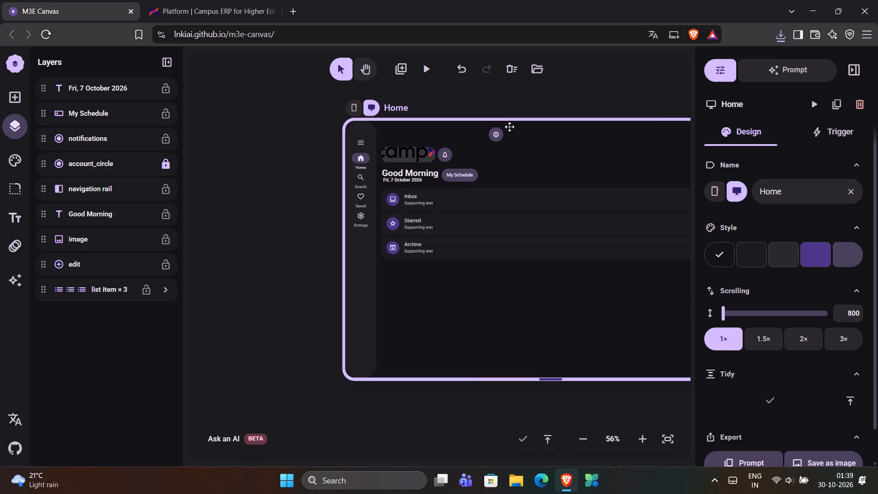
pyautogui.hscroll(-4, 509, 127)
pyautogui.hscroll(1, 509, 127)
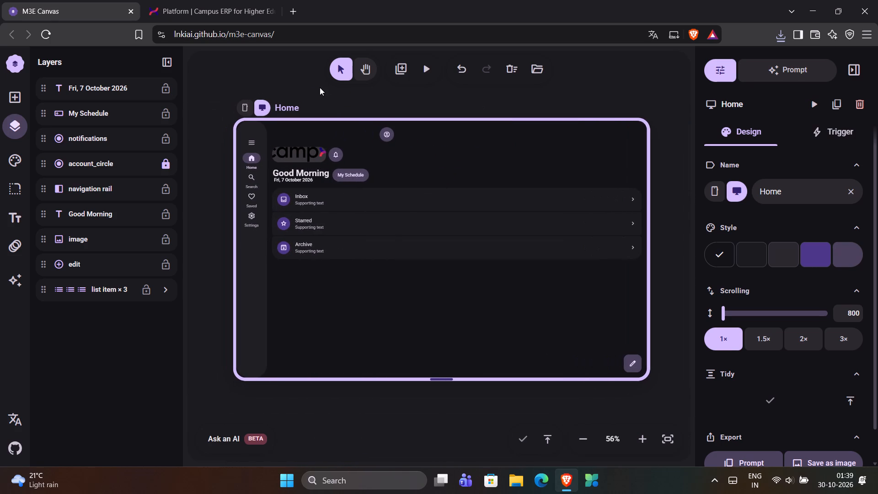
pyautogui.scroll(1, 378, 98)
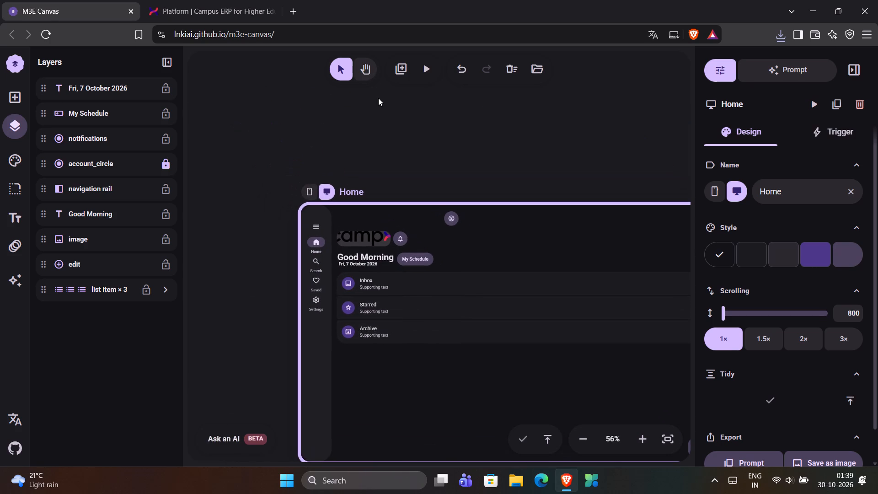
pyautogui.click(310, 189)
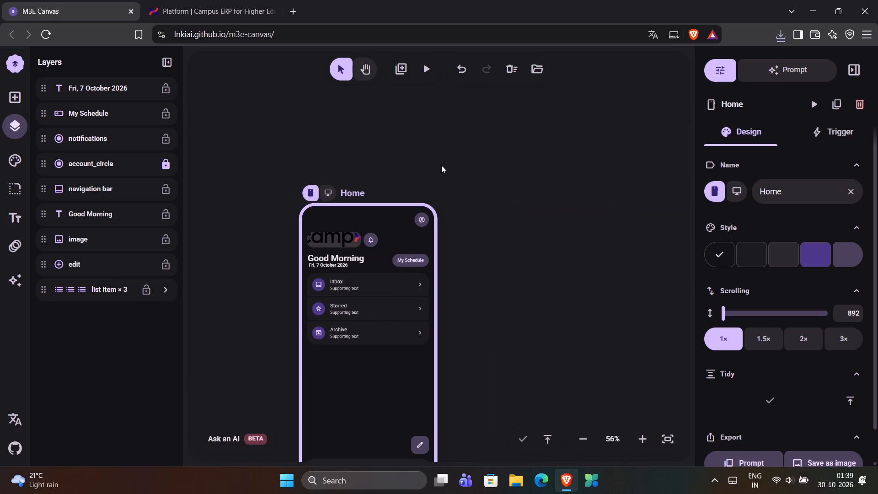
# Move the campx logo image and the notifications button up into the header row beside the account button.
pyautogui.scroll(-2, 541, 275)
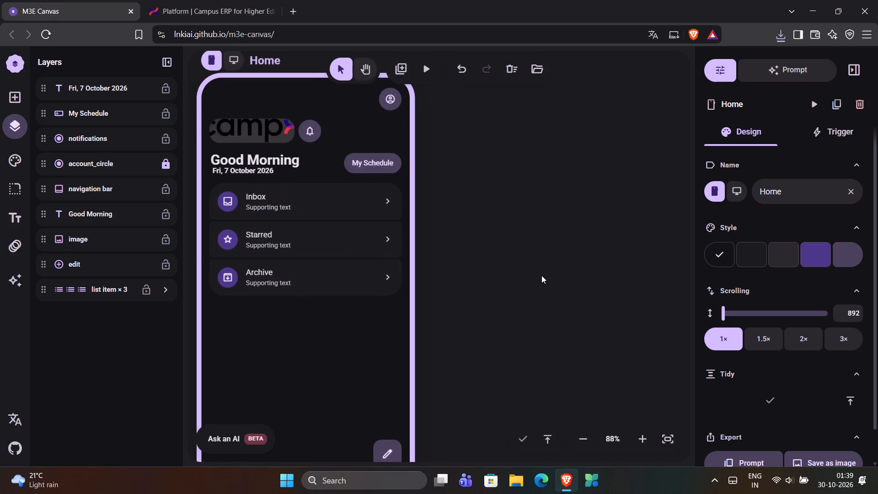
pyautogui.scroll(1, 541, 275)
pyautogui.hscroll(3, 505, 279)
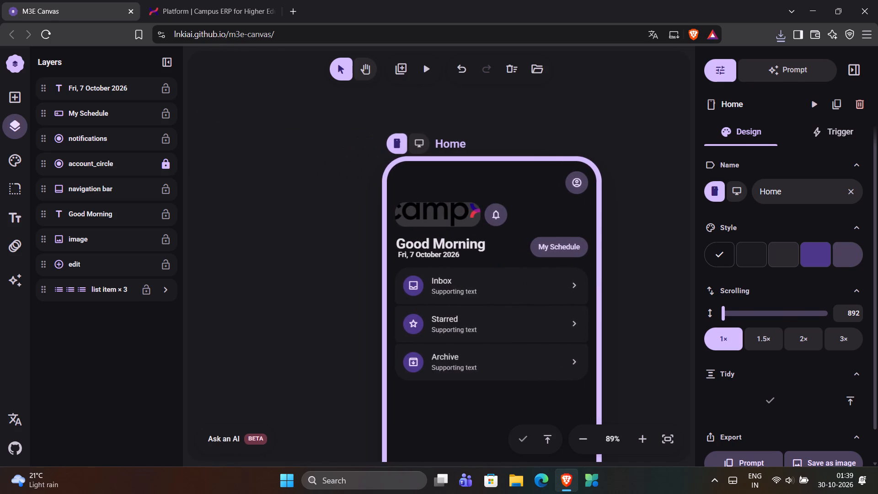
pyautogui.moveTo(457, 219); pyautogui.dragTo(457, 188)
pyautogui.moveTo(498, 213); pyautogui.dragTo(553, 177)
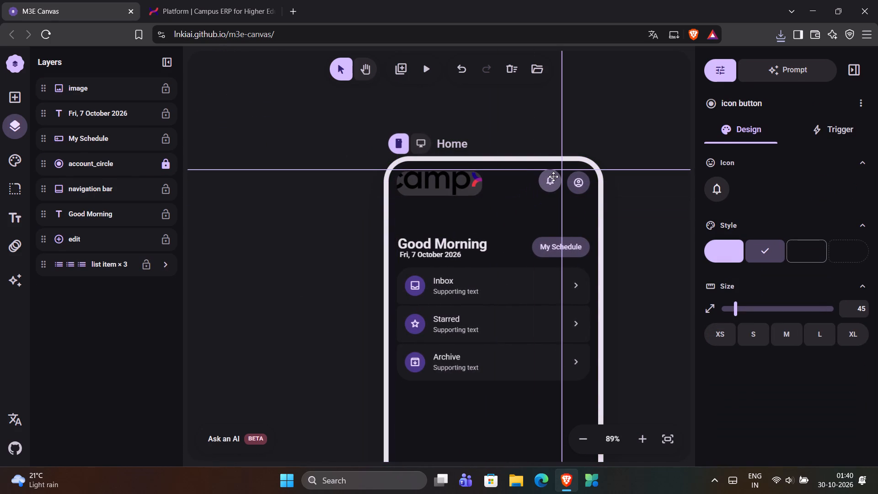
pyautogui.moveTo(553, 177); pyautogui.dragTo(552, 180)
pyautogui.moveTo(552, 180); pyautogui.dragTo(552, 180)
pyautogui.click(641, 197)
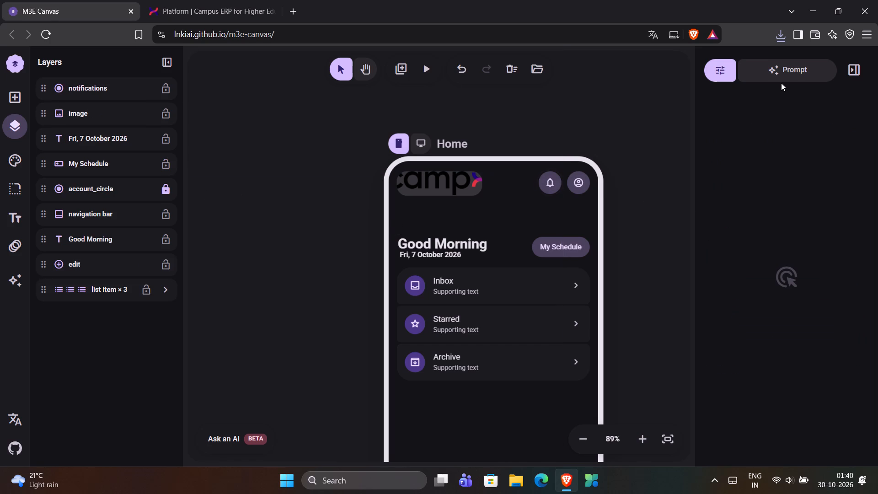
# Close the browser window.
pyautogui.click(877, 0)
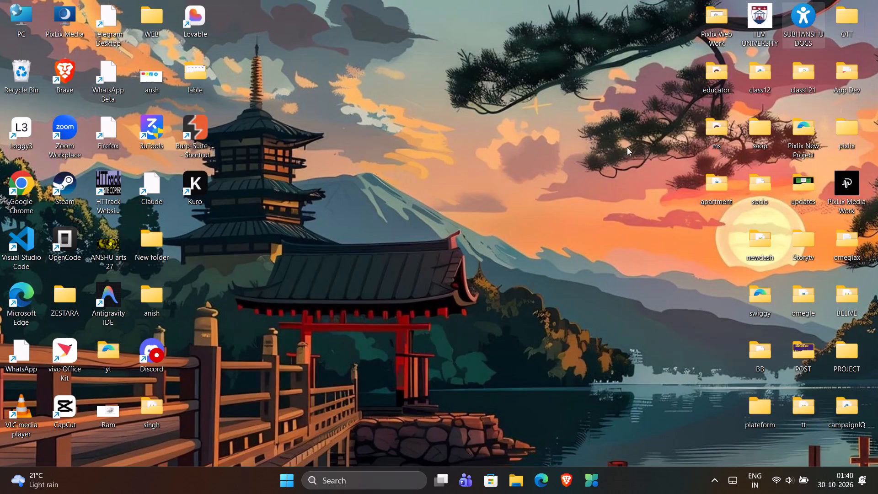
# Open the computer's power options.
pyautogui.click(287, 492)
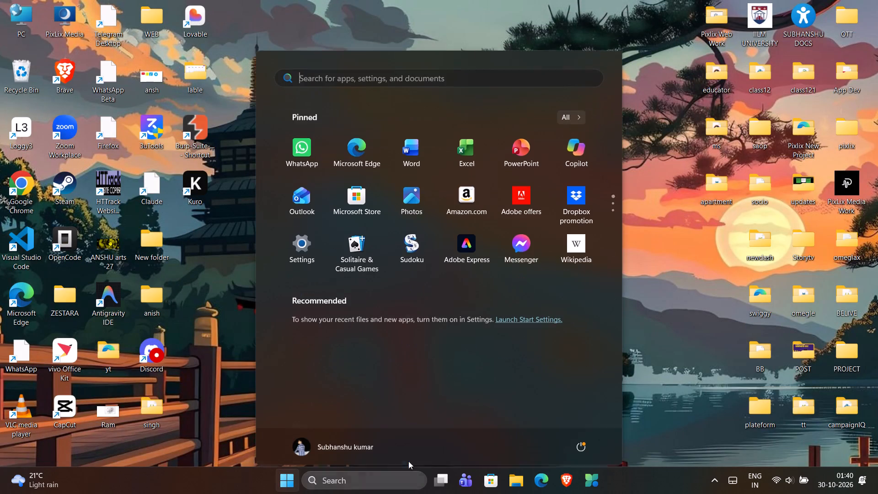
pyautogui.click(575, 437)
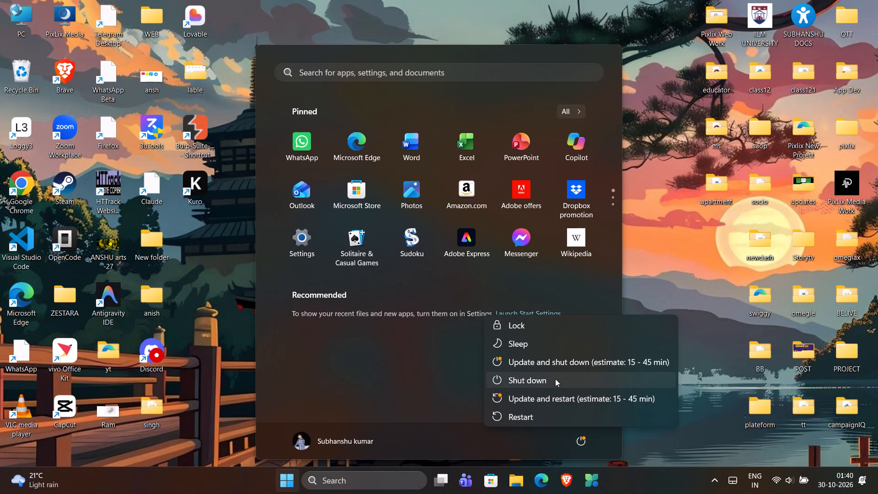